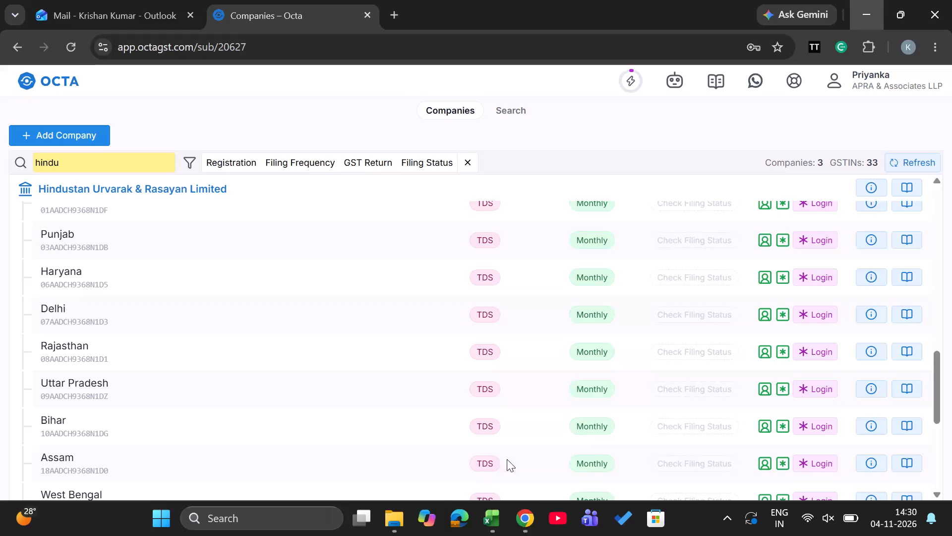
Open a new browser tab and enter "mai" to find the mail site's address.
{"action": "left_click", "coordinate": [393, 9]}
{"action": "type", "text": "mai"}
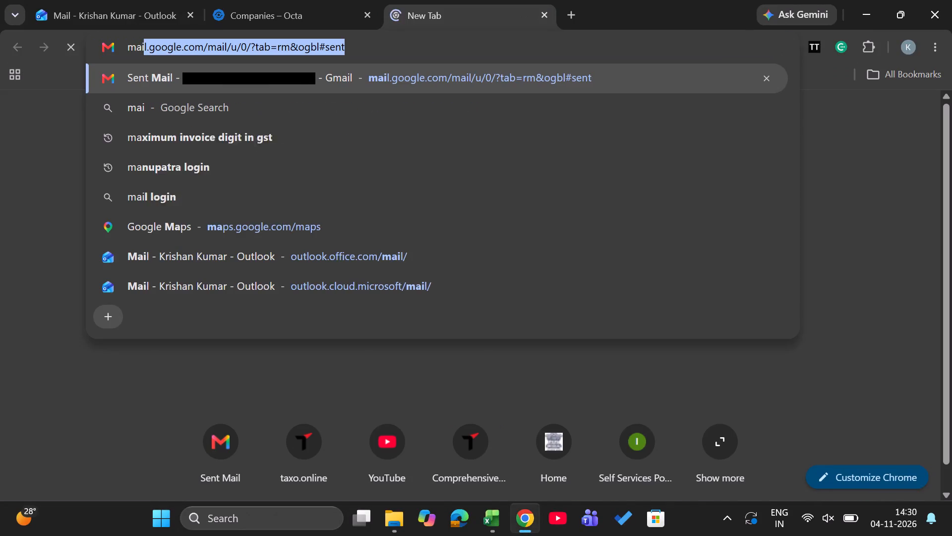
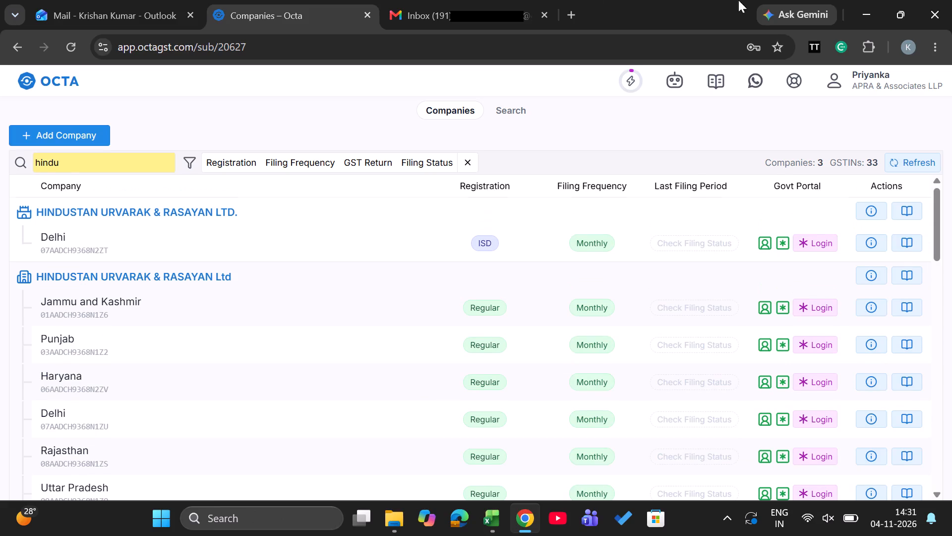
Switch to File Explorer and open the AVL folder inside APRA, in the A P R A & Associates LLP OneDrive folder on drive E.
{"action": "left_click", "coordinate": [883, 3]}
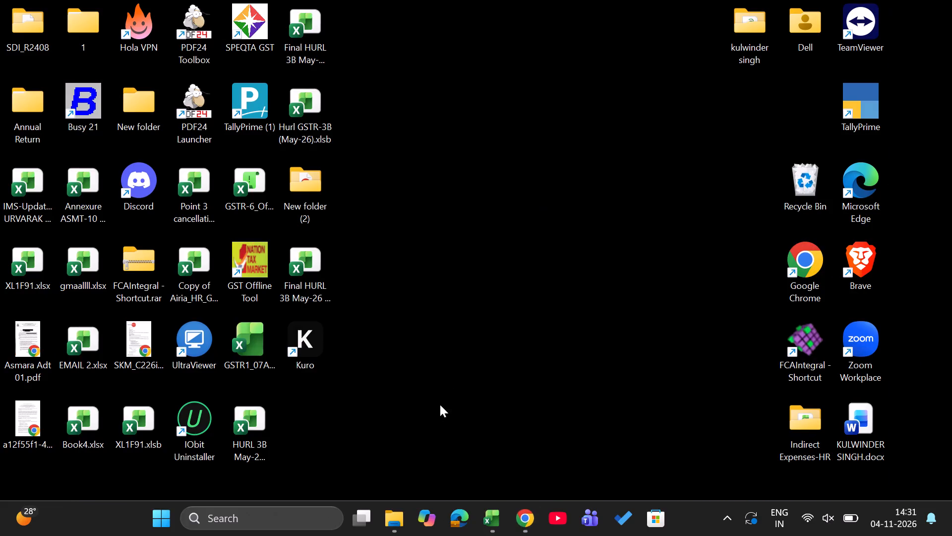
{"action": "left_click", "coordinate": [389, 390]}
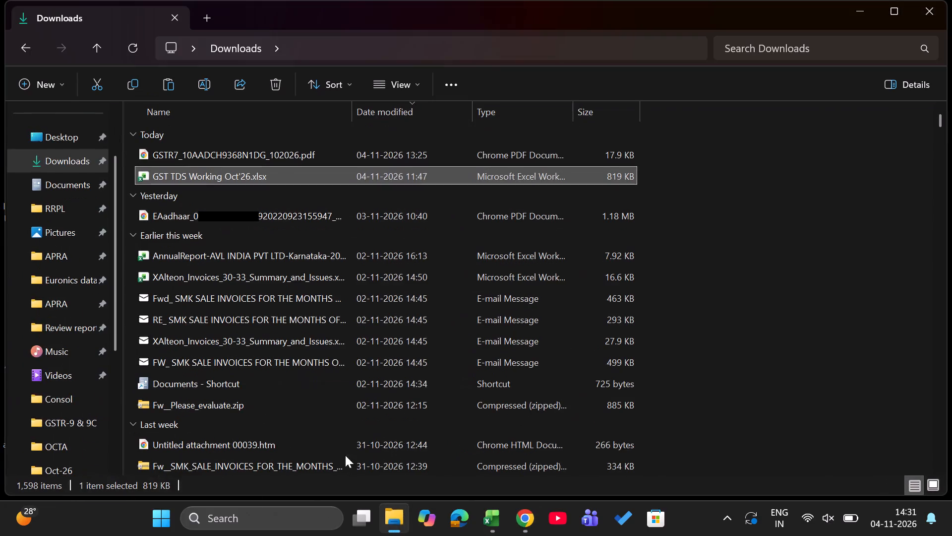
{"action": "scroll", "coordinate": [57, 388], "scroll_direction": "down", "scroll_amount": 6}
{"action": "left_click", "coordinate": [57, 403]}
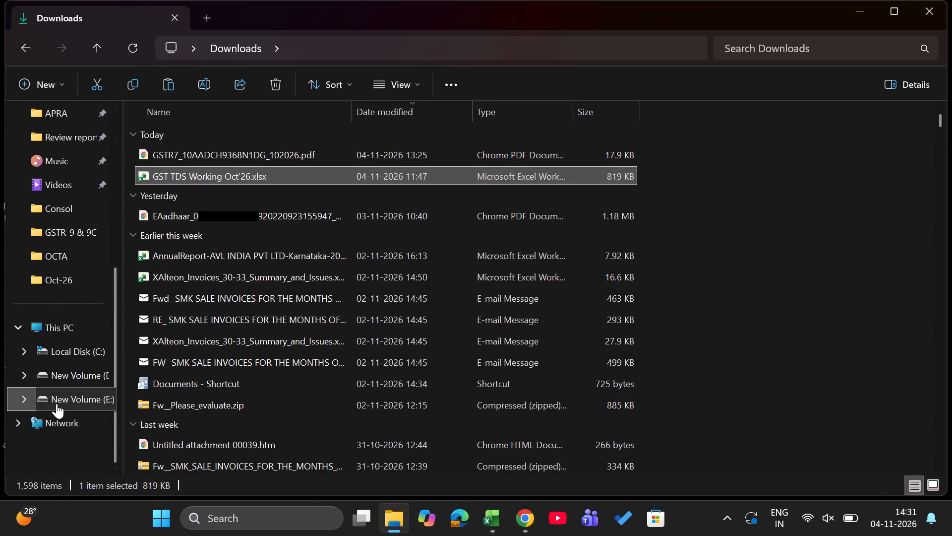
{"action": "double_click", "coordinate": [238, 223]}
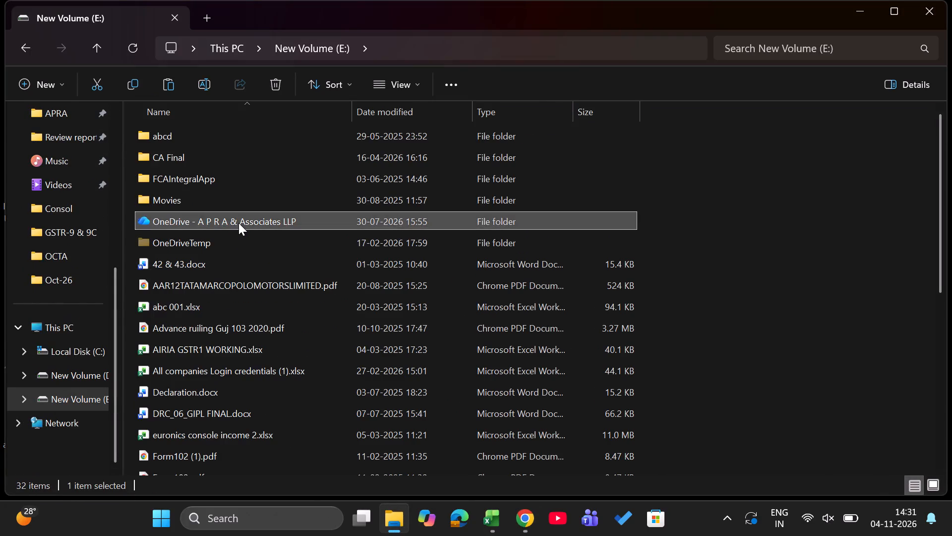
{"action": "key", "text": "Down"}
{"action": "key", "text": "Up"}
{"action": "key", "text": "Return"}
{"action": "key", "text": "Down"}
{"action": "key", "text": "Down"}
{"action": "key", "text": "Down"}
{"action": "key", "text": "Down"}
{"action": "key", "text": "Down"}
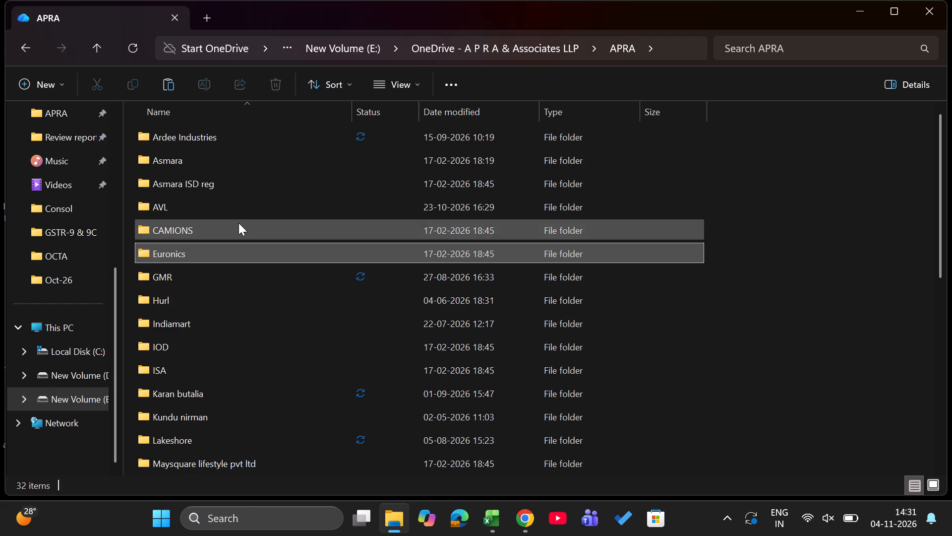
{"action": "key", "text": "Up"}
{"action": "key", "text": "Down"}
{"action": "key", "text": "Up"}
{"action": "key", "text": "Up"}
{"action": "key", "text": "Return"}
Open the workbook AVLI MH GSTR-9 & 9C 2025-26.xlsx from the GSTR-9 & 9C subfolder of GSTR-9 & 9C for FY 2025-26.
{"action": "key", "text": "Down"}
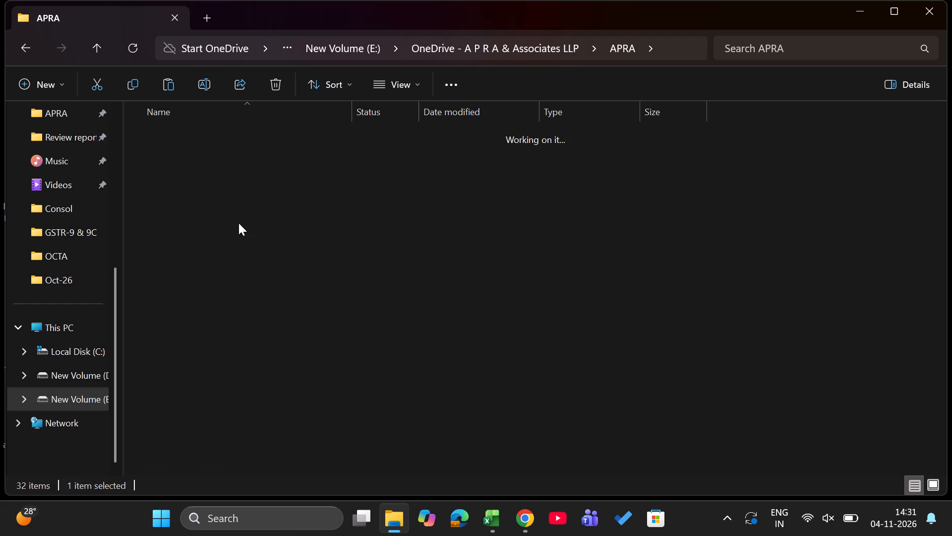
{"action": "key", "text": "Down"}
{"action": "key", "text": "Down"}
{"action": "key", "text": "Down"}
{"action": "key", "text": "Down"}
{"action": "key", "text": "Down"}
{"action": "key", "text": "Down"}
{"action": "key", "text": "Down"}
{"action": "key", "text": "Down"}
{"action": "key", "text": "Down"}
{"action": "key", "text": "Down"}
{"action": "key", "text": "Down"}
{"action": "key", "text": "Down"}
{"action": "key", "text": "Return"}
{"action": "key", "text": "Down"}
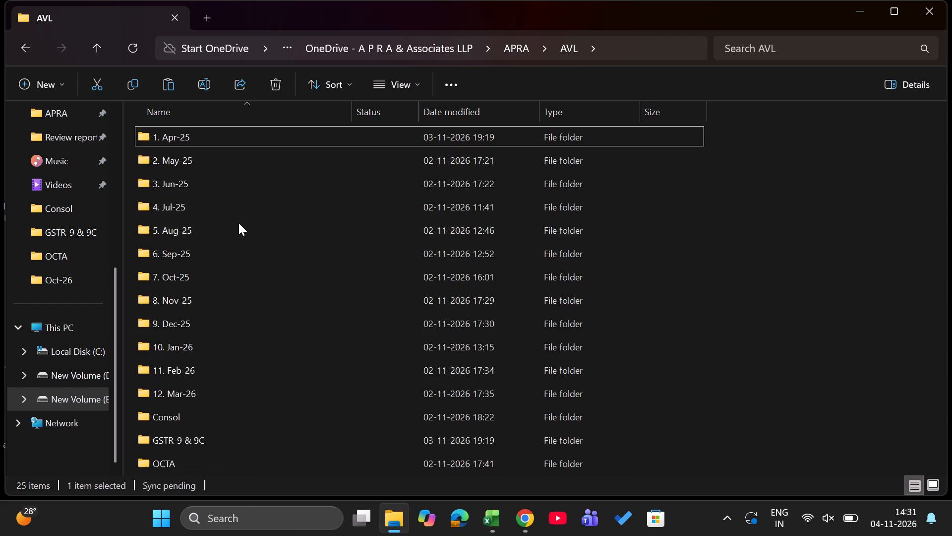
{"action": "key", "text": "Down"}
{"action": "key", "text": "Down"}
{"action": "key", "text": "Down"}
{"action": "key", "text": "Down"}
{"action": "key", "text": "Down"}
{"action": "key", "text": "Down"}
{"action": "key", "text": "Down"}
{"action": "key", "text": "Down"}
{"action": "key", "text": "Down"}
{"action": "key", "text": "Down"}
{"action": "key", "text": "Down"}
{"action": "key", "text": "Down"}
{"action": "key", "text": "Return"}
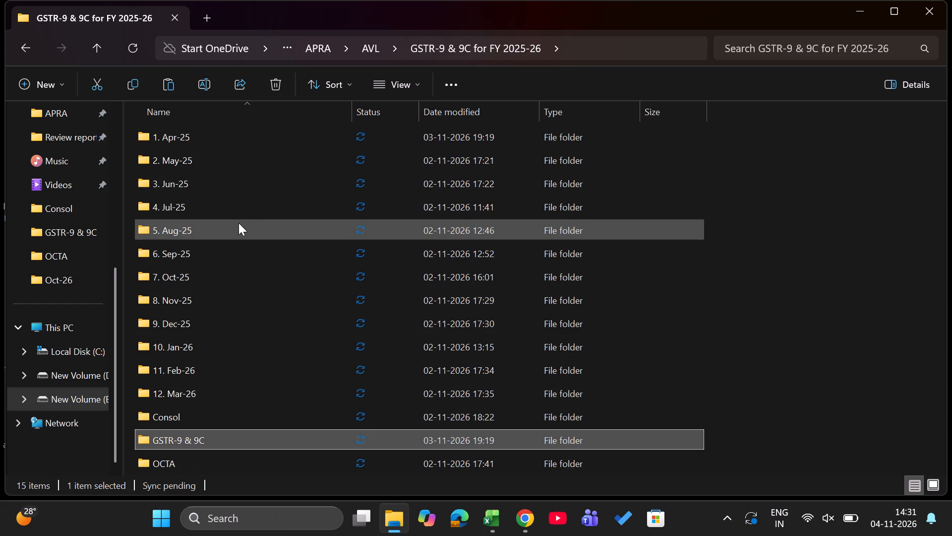
{"action": "key", "text": "Down"}
{"action": "key", "text": "Down"}
{"action": "key", "text": "Down"}
{"action": "key", "text": "Up"}
{"action": "key", "text": "Down"}
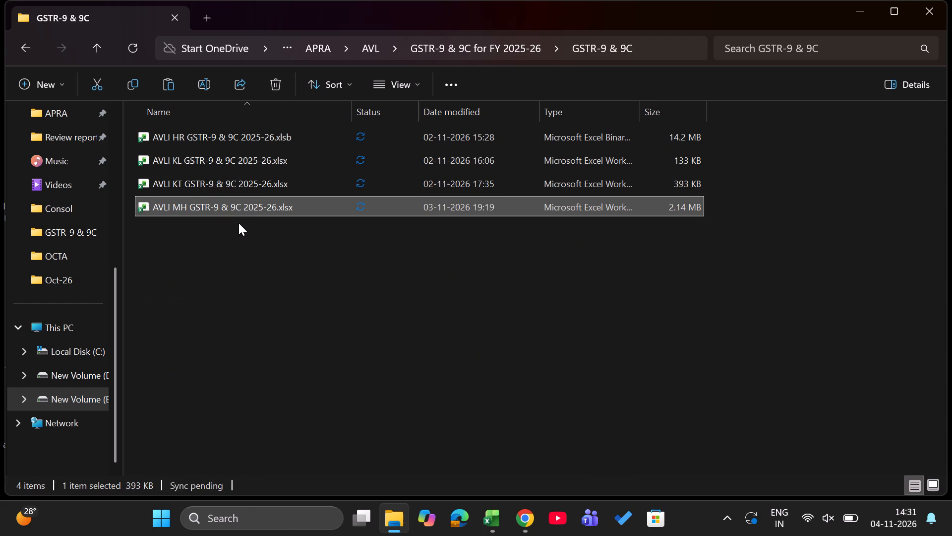
{"action": "key", "text": "Return"}
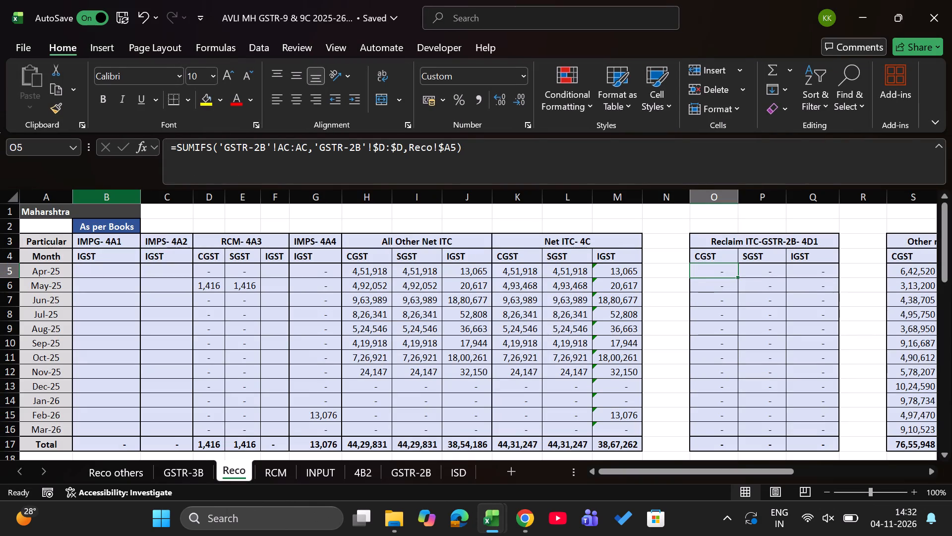
Examine the Reclaim ITC 4D1 columns across the books, GSTR-3B and Difference tables of the Reco sheet.
{"action": "key", "text": "Down"}
{"action": "key", "text": "Down"}
{"action": "key", "text": "Down"}
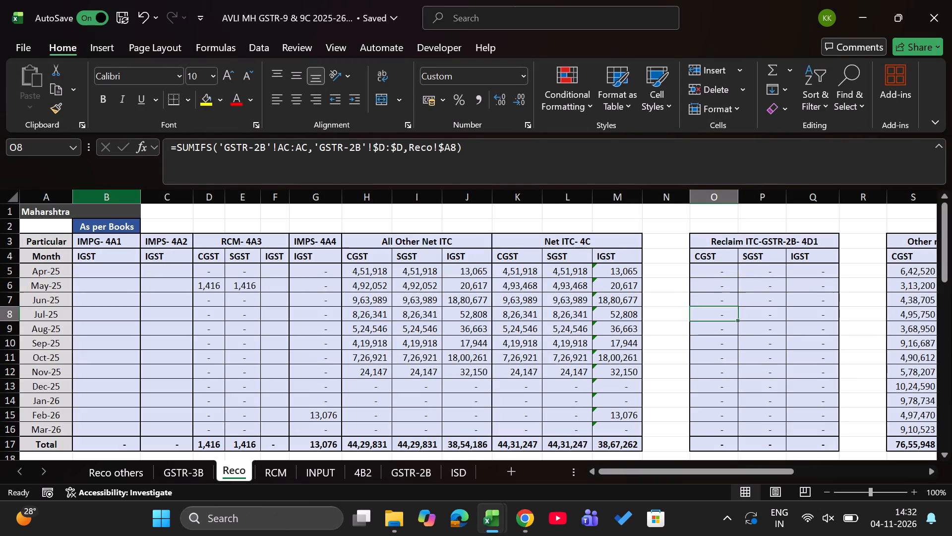
{"action": "key", "text": "Down"}
{"action": "key", "text": "Down"}
{"action": "key", "text": "Down"}
{"action": "key", "text": "Down"}
{"action": "key", "text": "Down"}
{"action": "key", "text": "Down"}
{"action": "key", "text": "Down"}
{"action": "key", "text": "Down"}
{"action": "key", "text": "Down"}
{"action": "key", "text": "Down"}
{"action": "key", "text": "Down"}
{"action": "key", "text": "Down"}
{"action": "key", "text": "Down"}
{"action": "key", "text": "Down"}
{"action": "key", "text": "Down"}
{"action": "key", "text": "Down"}
{"action": "key", "text": "Down"}
{"action": "key", "text": "Down"}
{"action": "key", "text": "Down"}
{"action": "key", "text": "Down"}
{"action": "key", "text": "Down"}
{"action": "key", "text": "Down"}
{"action": "key", "text": "Down"}
{"action": "key", "text": "Right"}
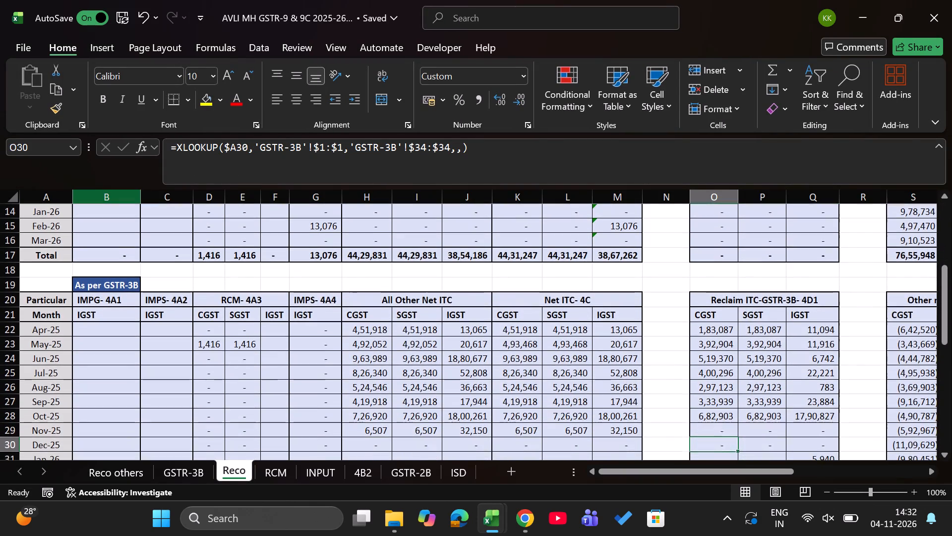
{"action": "key", "text": "Right"}
{"action": "key", "text": "Right"}
{"action": "key", "text": "Down"}
{"action": "key", "text": "Down"}
{"action": "key", "text": "Down"}
{"action": "key", "text": "Down"}
{"action": "key", "text": "Down"}
{"action": "key", "text": "Down"}
{"action": "key", "text": "Down"}
{"action": "key", "text": "Down"}
{"action": "key", "text": "Down"}
{"action": "key", "text": "Down"}
{"action": "key", "text": "Down"}
{"action": "key", "text": "Down"}
{"action": "key", "text": "Down"}
{"action": "key", "text": "Down"}
{"action": "key", "text": "Down"}
{"action": "key", "text": "Down"}
{"action": "key", "text": "Down"}
{"action": "key", "text": "Down"}
{"action": "key", "text": "Down"}
{"action": "key", "text": "Down"}
{"action": "key", "text": "Left"}
{"action": "key", "text": "Left"}
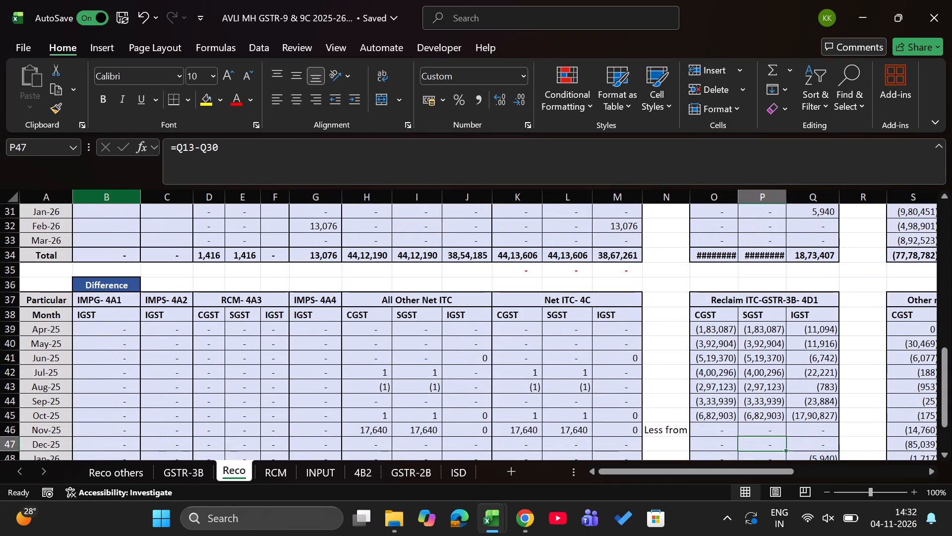
Review the Reclaim ITC-GSTR-2B 4D1 cells in the As per Books table, ending at the Apr-25 CGST cell.
{"action": "key", "text": "ctrl+Down"}
{"action": "key", "text": "ctrl+Up"}
{"action": "key", "text": "ctrl+Up"}
{"action": "key", "text": "ctrl+Up"}
{"action": "key", "text": "ctrl+Up"}
{"action": "key", "text": "Up"}
{"action": "key", "text": "Up"}
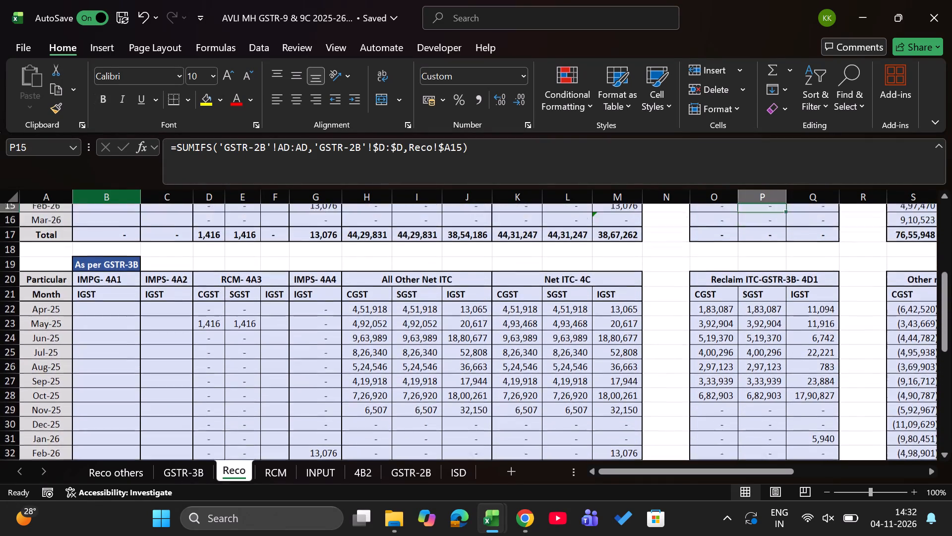
{"action": "key", "text": "Up"}
{"action": "key", "text": "Up"}
{"action": "key", "text": "ctrl+Up"}
{"action": "key", "text": "Down"}
{"action": "key", "text": "Down"}
{"action": "key", "text": "Down"}
{"action": "key", "text": "Left"}
{"action": "key", "text": "Up"}
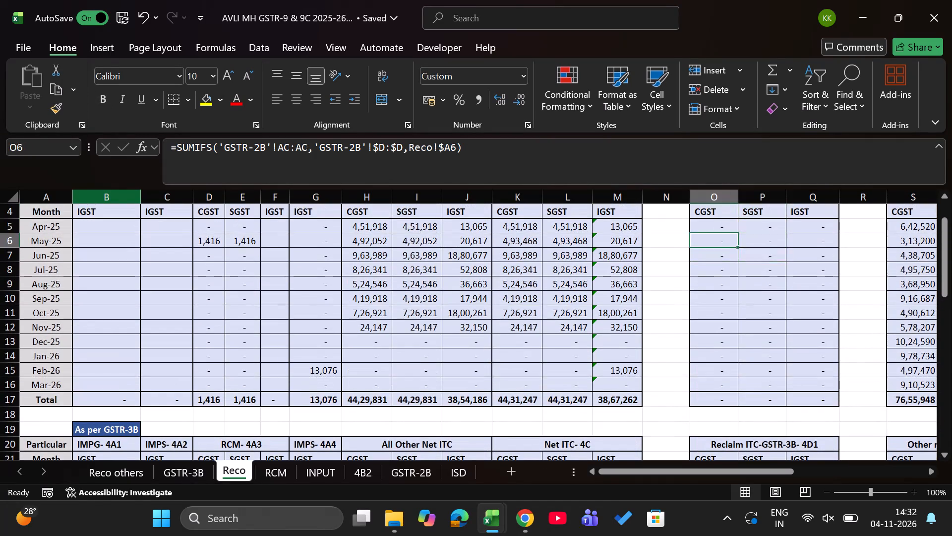
{"action": "key", "text": "Right"}
{"action": "key", "text": "Right"}
{"action": "key", "text": "Up"}
{"action": "key", "text": "Left"}
{"action": "key", "text": "Left"}
Switch to File Explorer and open the workbook AVLI MH 3b Apr-25.xlsx from the 1. Apr-25 folder.
{"action": "key", "text": "alt+Tab"}
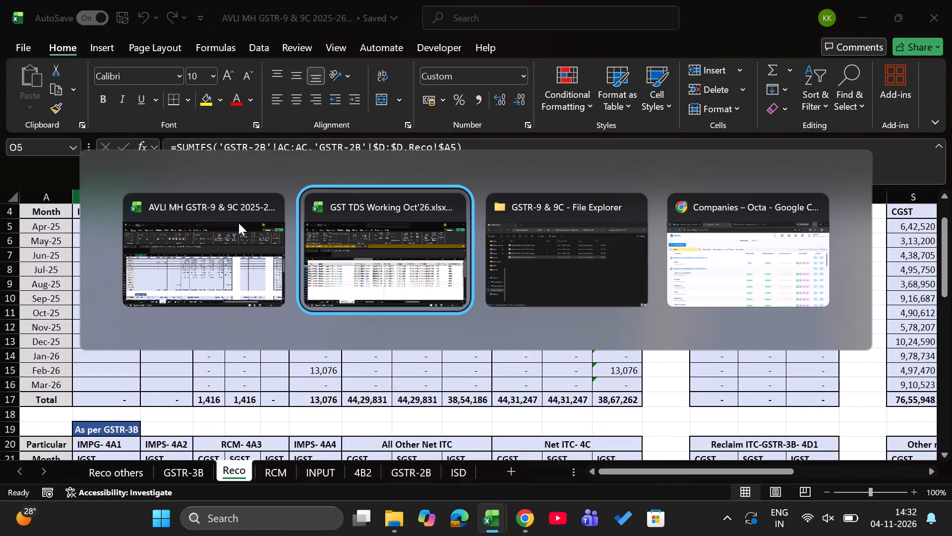
{"action": "key", "text": "alt+Tab"}
{"action": "key", "text": "BackSpace"}
{"action": "key", "text": "Up"}
{"action": "key", "text": "Up"}
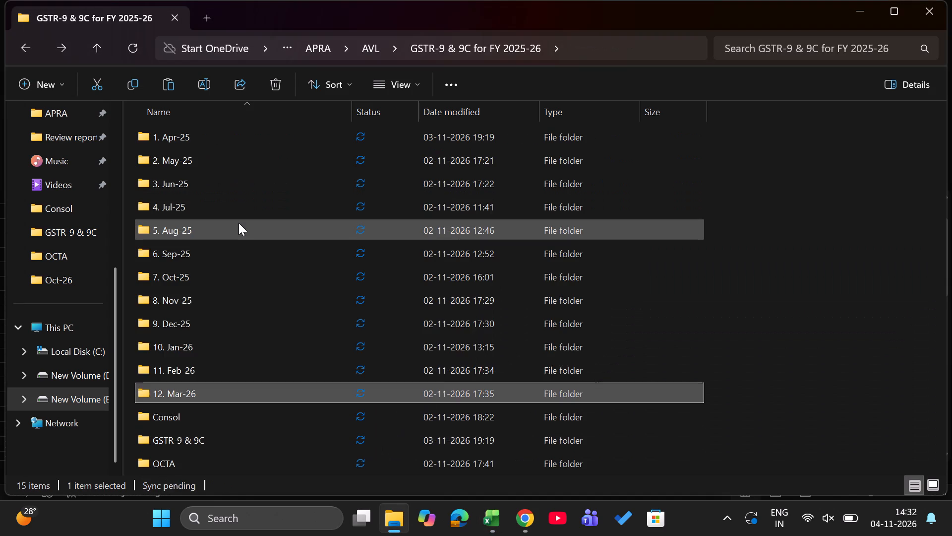
{"action": "key", "text": "Up"}
{"action": "key", "text": "Up"}
{"action": "key", "text": "Up"}
{"action": "key", "text": "Up"}
{"action": "key", "text": "Up"}
{"action": "key", "text": "Up"}
{"action": "key", "text": "Up"}
{"action": "key", "text": "Up"}
{"action": "key", "text": "Up"}
{"action": "key", "text": "Up"}
{"action": "key", "text": "Up"}
{"action": "key", "text": "Up"}
{"action": "key", "text": "Return"}
{"action": "key", "text": "Down"}
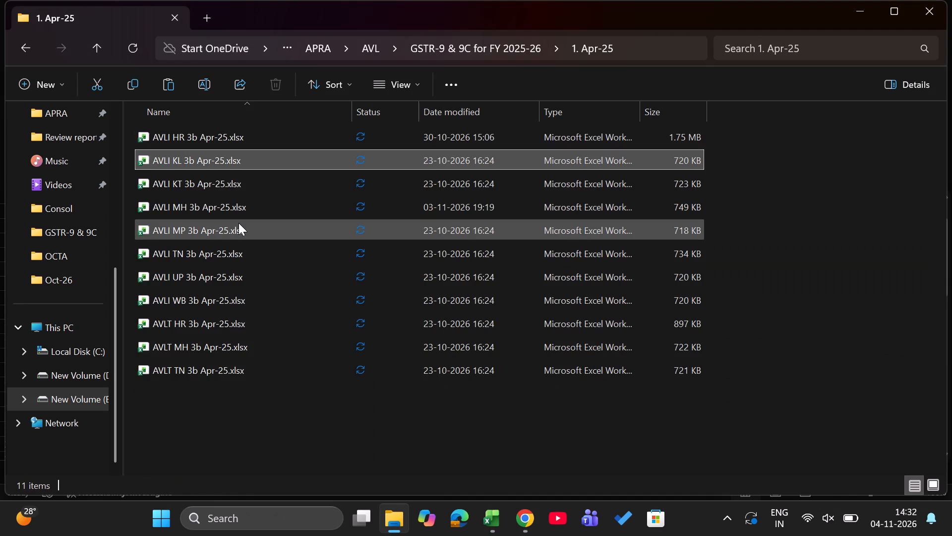
{"action": "key", "text": "Down"}
{"action": "key", "text": "Down"}
{"action": "key", "text": "Return"}
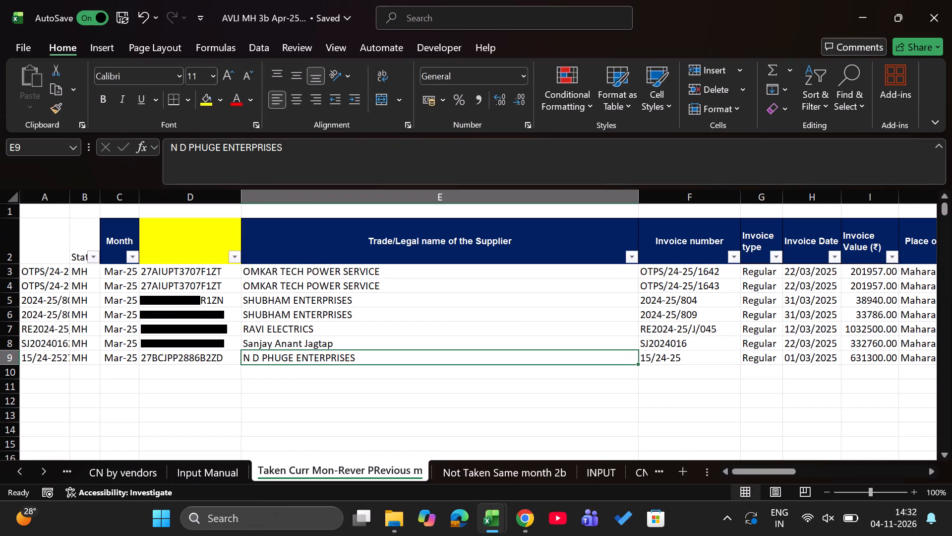
Return to the AVLI MH GSTR-9 & 9C 2025-26 workbook and go to its 4B2 sheet.
{"action": "key", "text": "alt+Tab"}
{"action": "key", "text": "ctrl+Page_Down"}
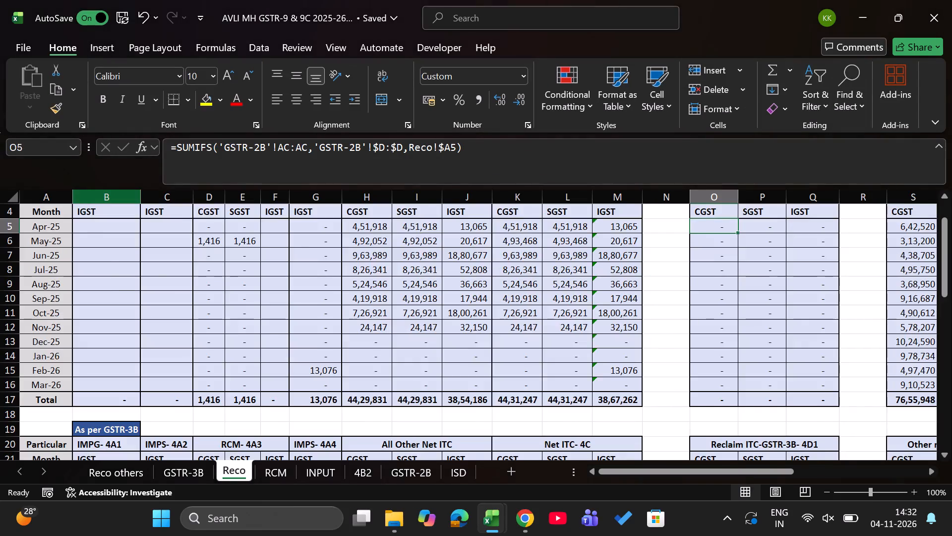
{"action": "key", "text": "ctrl+Page_Up"}
{"action": "key", "text": "ctrl+Page_Up"}
{"action": "key", "text": "ctrl+Page_Down"}
{"action": "key", "text": "ctrl+Page_Down"}
{"action": "key", "text": "ctrl+Page_Down"}
{"action": "key", "text": "ctrl+Page_Down"}
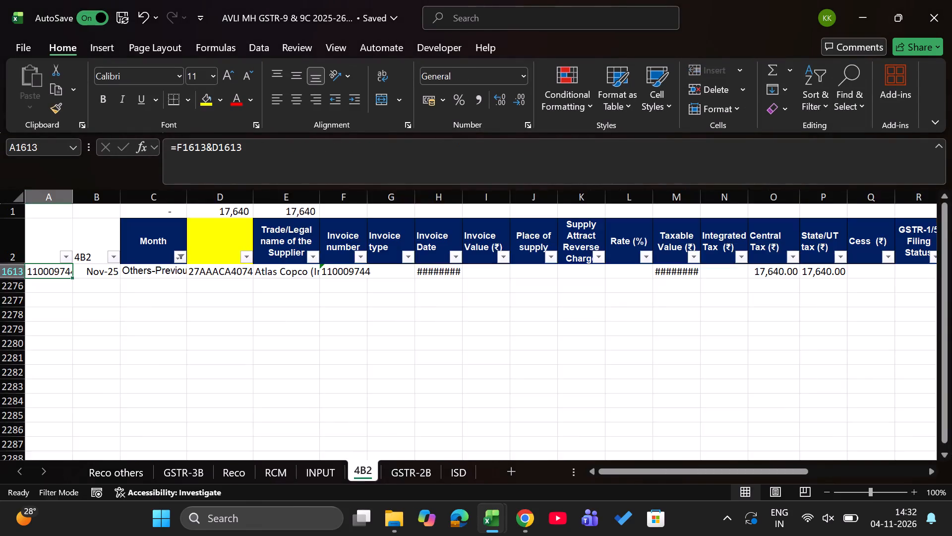
Go to the GSTR-2B sheet and clear all of its filters.
{"action": "key", "text": "ctrl+Page_Down"}
{"action": "key", "text": "Left"}
{"action": "key", "text": "Left"}
{"action": "key", "text": "Left"}
{"action": "key", "text": "ctrl+Left"}
{"action": "key", "text": "ctrl+Left"}
{"action": "key", "text": "ctrl+Left"}
{"action": "key", "text": "ctrl+Left"}
{"action": "key", "text": "ctrl+Left"}
{"action": "key", "text": "ctrl+Left"}
{"action": "key", "text": "ctrl+Left"}
{"action": "key", "text": "ctrl+Left"}
{"action": "key", "text": "ctrl+Left"}
{"action": "key", "text": "ctrl+Left"}
{"action": "key", "text": "ctrl+Left"}
{"action": "key", "text": "ctrl+Left"}
{"action": "key", "text": "ctrl+Left"}
{"action": "key", "text": "ctrl+Left"}
{"action": "key", "text": "ctrl+Left"}
{"action": "key", "text": "ctrl+Left"}
{"action": "key", "text": "ctrl+Left"}
{"action": "key", "text": "ctrl+Left"}
{"action": "key", "text": "ctrl+Left"}
{"action": "key", "text": "ctrl+Left"}
{"action": "key", "text": "ctrl+Left"}
{"action": "key", "text": "ctrl+Left"}
{"action": "key", "text": "ctrl+Left"}
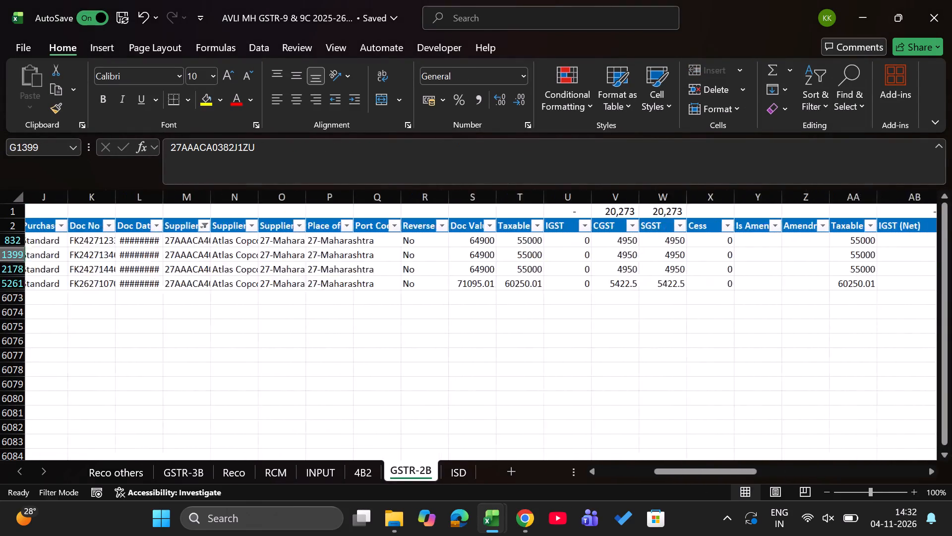
{"action": "key", "text": "Right"}
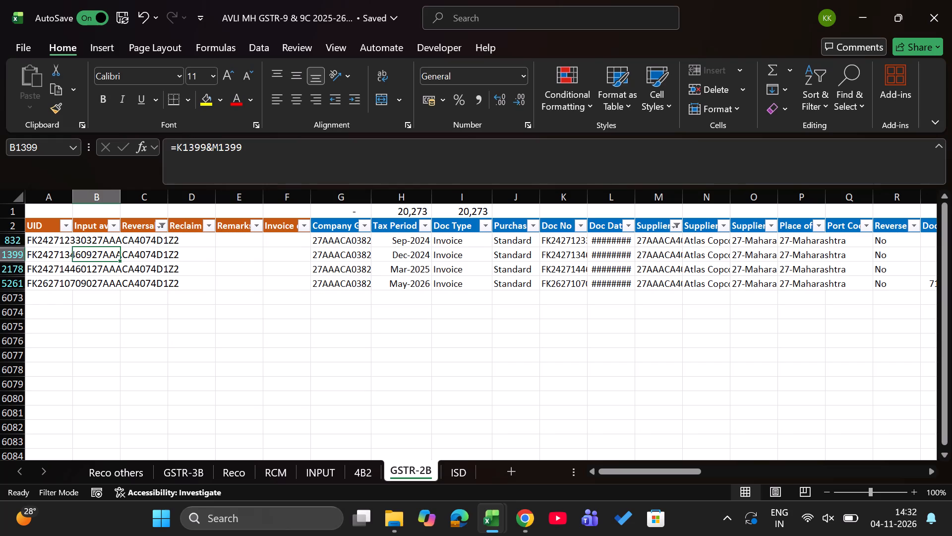
{"action": "key", "text": "Up"}
{"action": "type", "text": "ac"}
{"action": "key", "text": "ctrl+Up"}
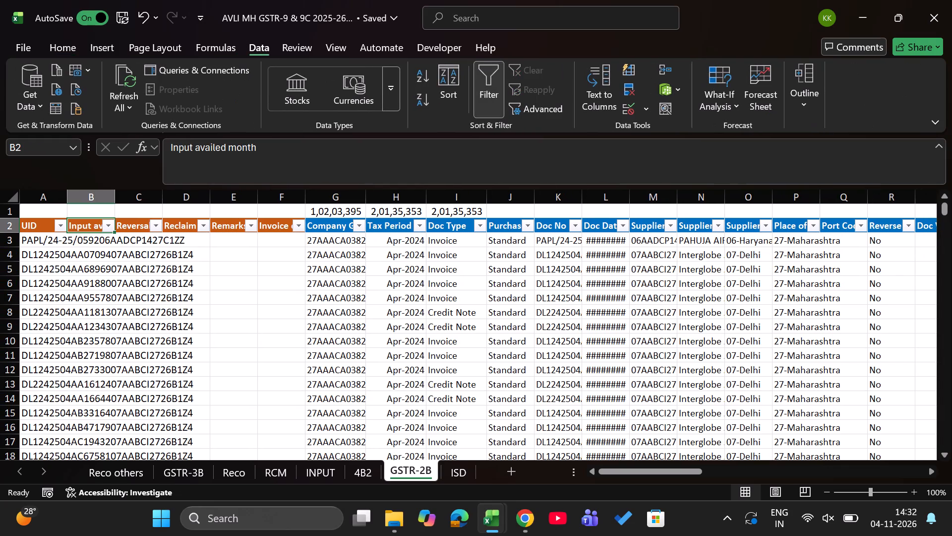
In cell B3, enter an exact-match VLOOKUP of A3 against column A of the Apr-25 workbook's Taken Curr Mon-Rever PRevious m sheet, returning column 1.
{"action": "key", "text": "alt+Down"}
{"action": "left_click", "coordinate": [435, 324]}
{"action": "key", "text": "Down"}
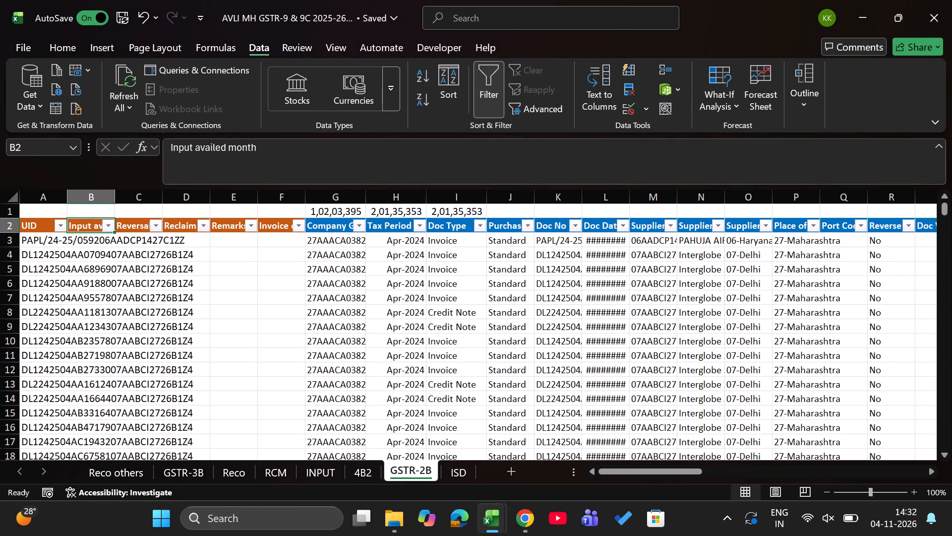
{"action": "type", "text": "=vlo"}
{"action": "key", "text": "Tab"}
{"action": "key", "text": "Left"}
{"action": "key", "text": "comma"}
{"action": "key", "text": "alt+Tab"}
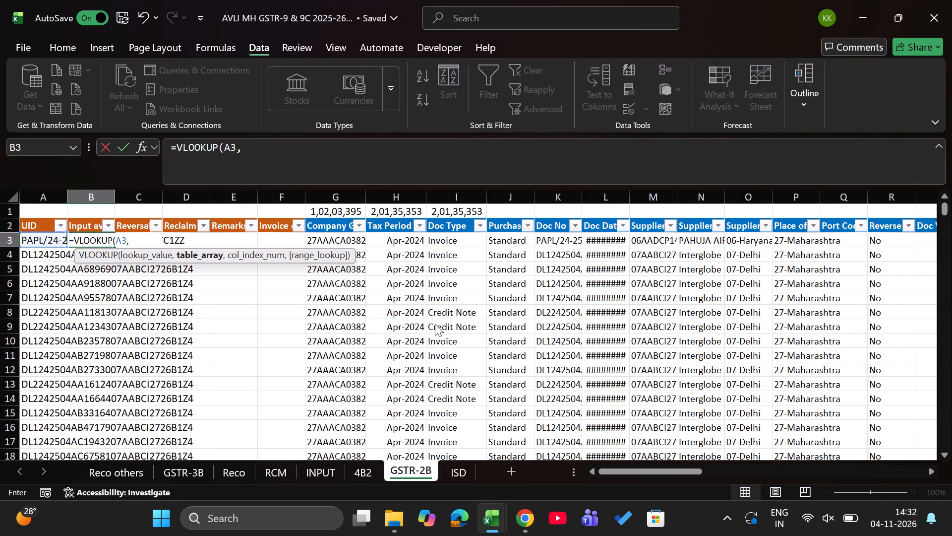
{"action": "left_click", "coordinate": [50, 195]}
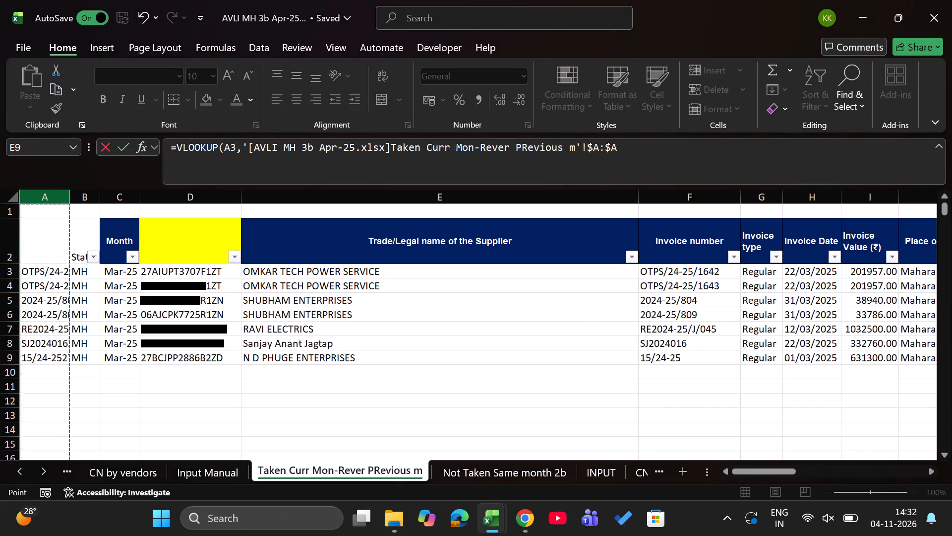
{"action": "type", "text": ",1,0"}
{"action": "key", "text": "Return"}
{"action": "key", "text": "Left"}
{"action": "key", "text": "Right"}
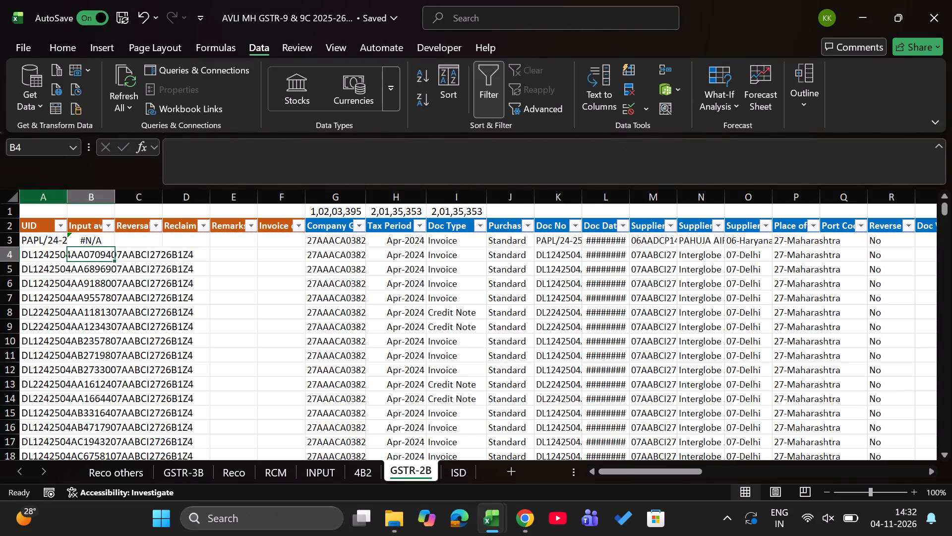
Fill the lookup formula down the Input availed month column to the last data row, 6072.
{"action": "key", "text": "Left"}
{"action": "key", "text": "ctrl+Down"}
{"action": "key", "text": "Right"}
{"action": "key", "text": "ctrl+shift+Up"}
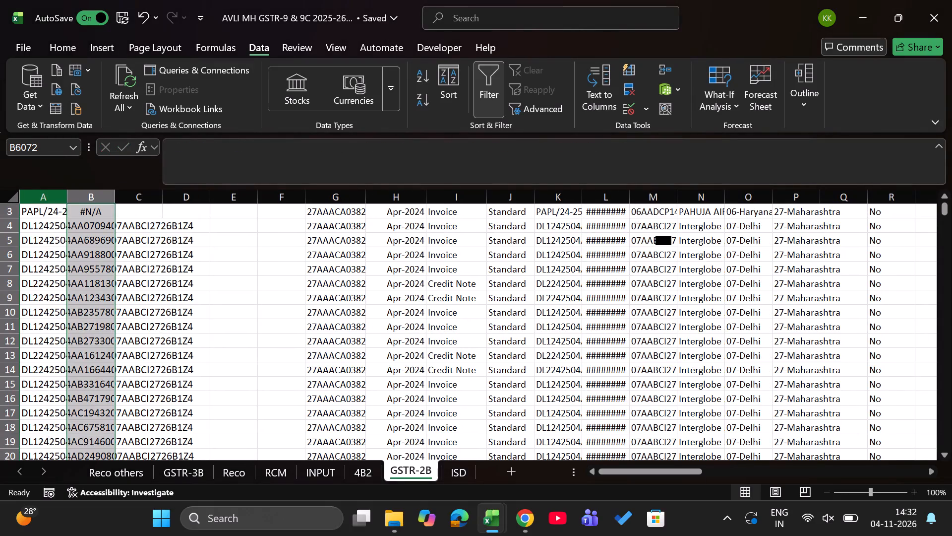
{"action": "key", "text": "ctrl+d"}
Filter the Input availed month column to exclude the #N/A rows.
{"action": "key", "text": "ctrl+Up"}
{"action": "key", "text": "alt+Down"}
{"action": "key", "text": "alt+Down"}
{"action": "key", "text": "alt+Down"}
{"action": "key", "text": "alt+Down"}
{"action": "key", "text": "alt+Down"}
{"action": "key", "text": "alt+Down"}
{"action": "key", "text": "alt+Down"}
{"action": "key", "text": "alt+Down"}
{"action": "key", "text": "alt+Down"}
{"action": "key", "text": "alt+Down"}
{"action": "key", "text": "alt+Down"}
{"action": "key", "text": "alt+Down"}
{"action": "key", "text": "alt+Down"}
{"action": "key", "text": "alt+Down"}
{"action": "key", "text": "alt+Down"}
{"action": "key", "text": "alt+Down"}
{"action": "key", "text": "alt+Down"}
{"action": "key", "text": "alt+Down"}
{"action": "key", "text": "alt+Down"}
{"action": "key", "text": "alt+Down"}
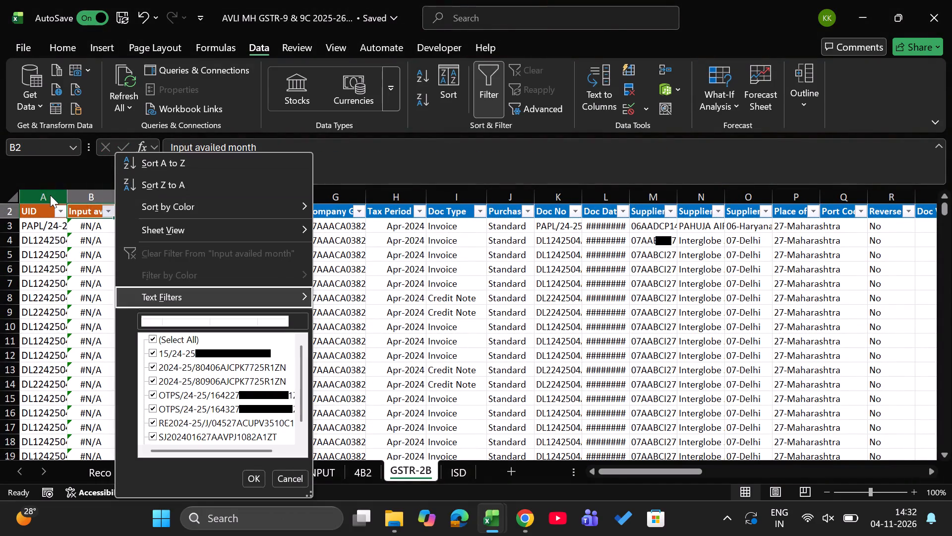
{"action": "key", "text": "Up"}
{"action": "key", "text": "Up"}
{"action": "key", "text": "space"}
{"action": "key", "text": "Return"}
Compare the filtered tax totals with the Integrated Tax and Central Tax columns of the Apr-25 workbook's Taken Curr Mon-Rever PRevious m sheet.
{"action": "key", "text": "Up"}
{"action": "key", "text": "Up"}
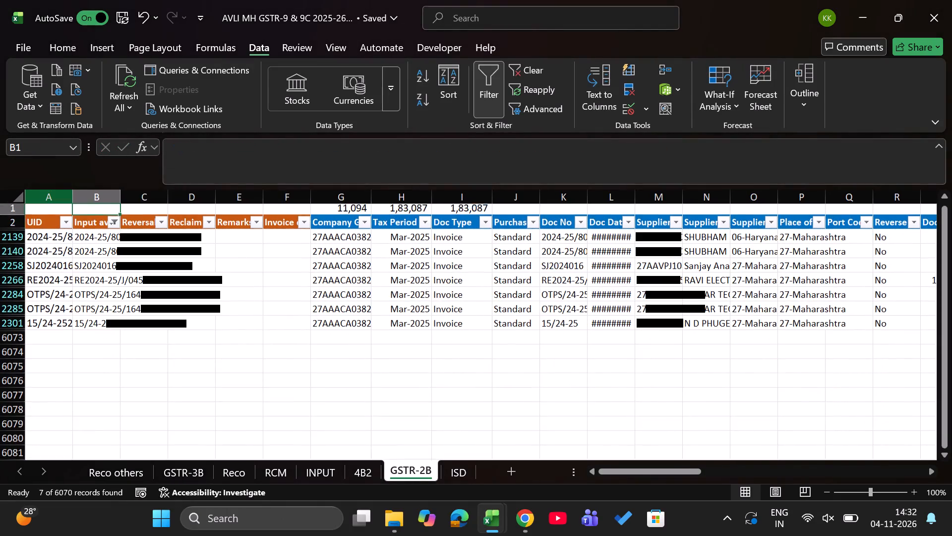
{"action": "key", "text": "Right"}
{"action": "key", "text": "Right"}
{"action": "key", "text": "Right"}
{"action": "key", "text": "Right"}
{"action": "key", "text": "Right"}
{"action": "key", "text": "alt+Tab"}
{"action": "key", "text": "Right"}
{"action": "key", "text": "Right"}
{"action": "key", "text": "Right"}
{"action": "key", "text": "Right"}
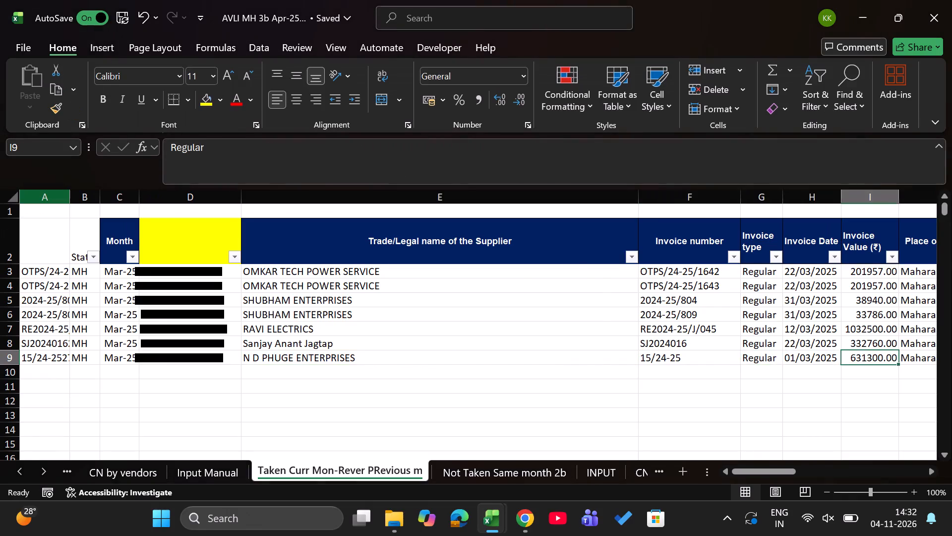
{"action": "key", "text": "Right"}
{"action": "key", "text": "Right"}
{"action": "key", "text": "Right"}
{"action": "key", "text": "Right"}
{"action": "key", "text": "Right"}
{"action": "key", "text": "ctrl+shift+Up"}
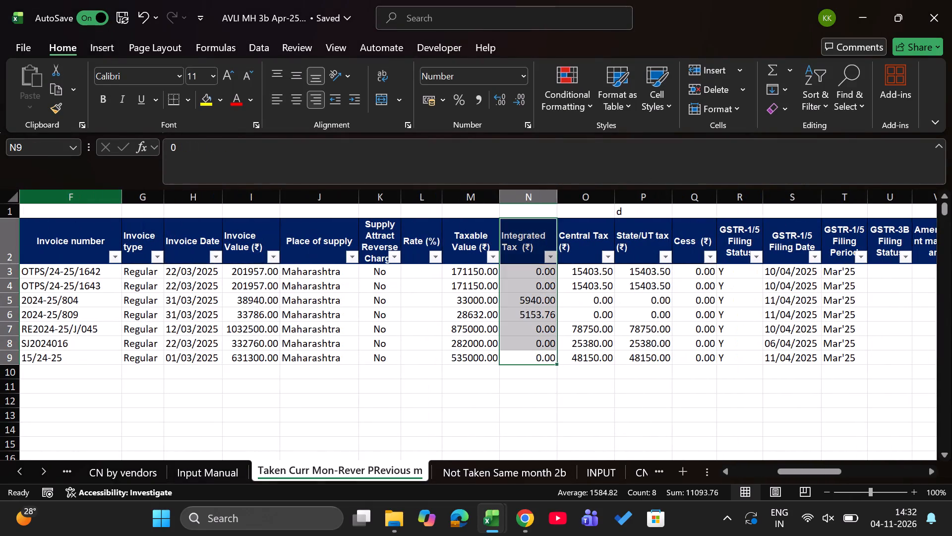
{"action": "key", "text": "alt+Tab"}
{"action": "key", "text": "alt+Tab"}
{"action": "key", "text": "Right"}
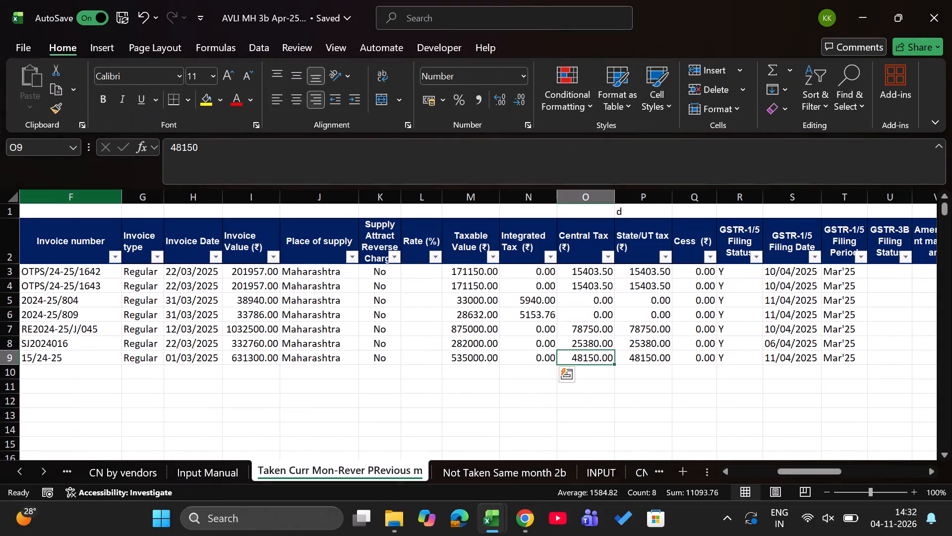
{"action": "key", "text": "ctrl+shift+Up"}
{"action": "key", "text": "alt+Tab"}
{"action": "key", "text": "Left"}
{"action": "key", "text": "Down"}
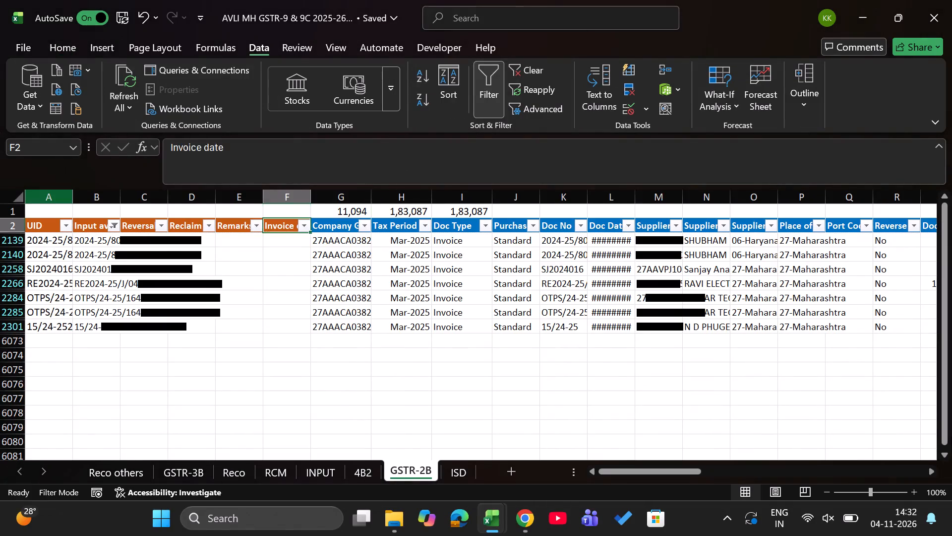
Enter Apr-25 in the Reclaim column for all the filtered GSTR-2B rows, filling visible cells only.
{"action": "key", "text": "ctrl+Left"}
{"action": "key", "text": "Down"}
{"action": "key", "text": "Right"}
{"action": "key", "text": "Right"}
{"action": "key", "text": "Right"}
{"action": "type", "text": "apr25"}
{"action": "key", "text": "Return"}
{"action": "key", "text": "Down"}
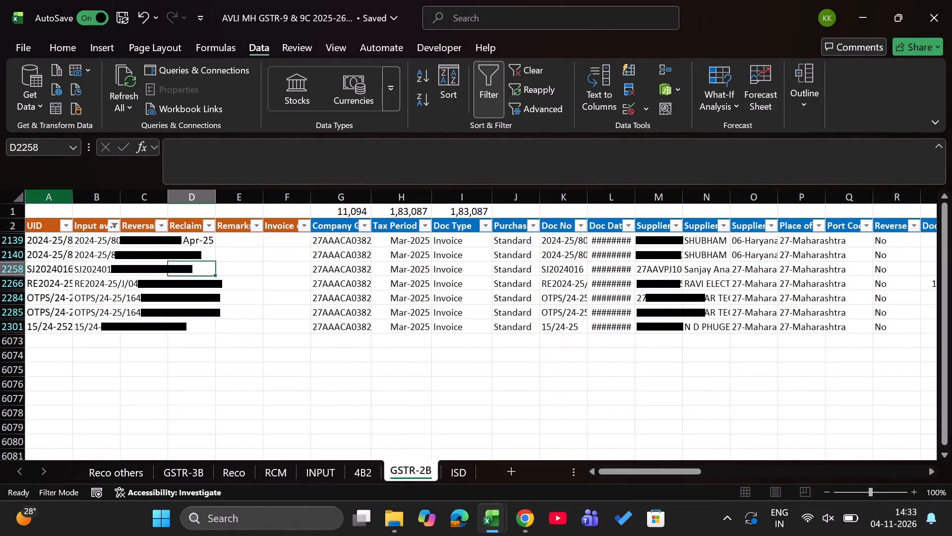
{"action": "key", "text": "Down"}
{"action": "key", "text": "Down"}
{"action": "key", "text": "Down"}
{"action": "key", "text": "Down"}
{"action": "key", "text": "ctrl+shift+Up"}
{"action": "key", "text": "alt+semicolon"}
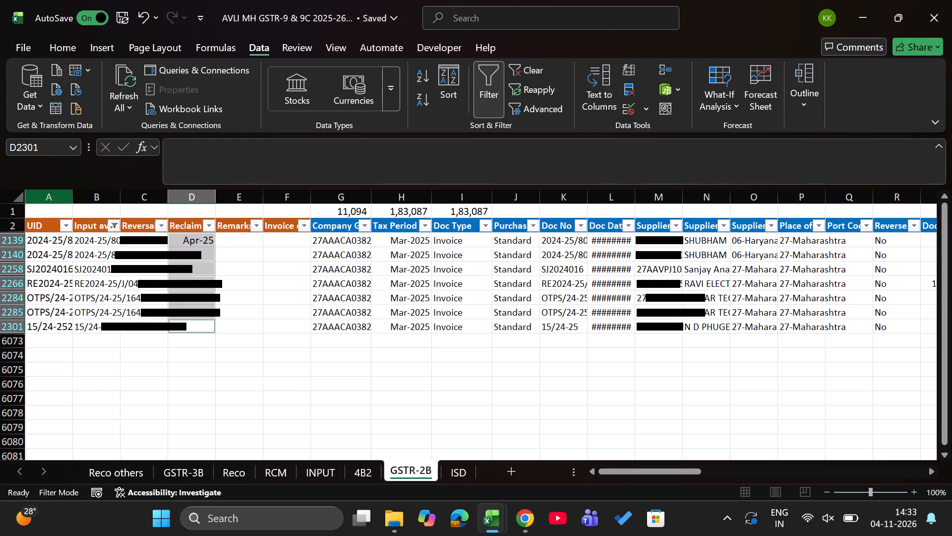
{"action": "key", "text": "ctrl+d"}
Clear the Input availed month filter on the GSTR-2B sheet.
{"action": "key", "text": "ctrl+Up"}
{"action": "key", "text": "Left"}
{"action": "key", "text": "Left"}
{"action": "key", "text": "Right"}
{"action": "key", "text": "Down"}
{"action": "key", "text": "Left"}
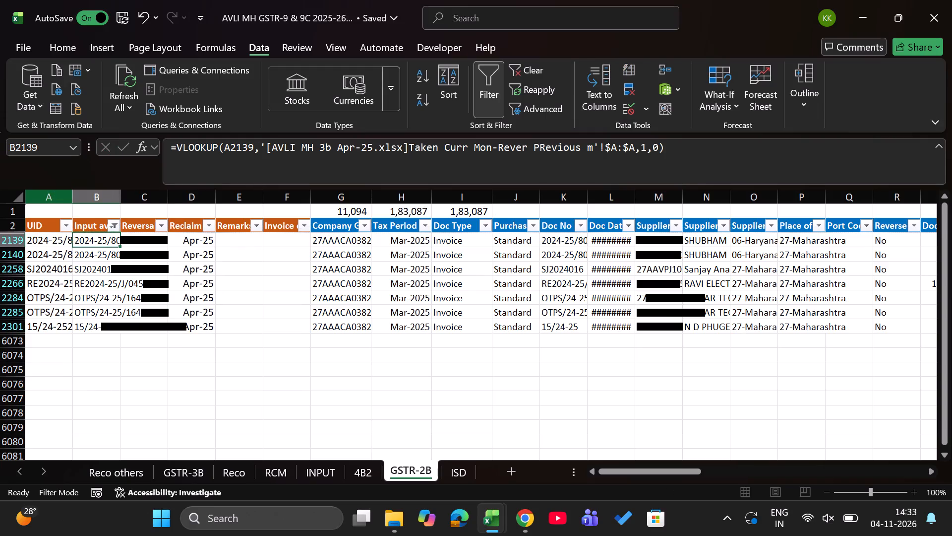
{"action": "type", "text": "ac"}
Check the Apr-25 Reclaim ITC 4D1 figures in the books and Difference tables of the Reco sheet.
{"action": "key", "text": "ctrl+Page_Up"}
{"action": "key", "text": "ctrl+Page_Up"}
{"action": "key", "text": "ctrl+Page_Up"}
{"action": "key", "text": "ctrl+Page_Up"}
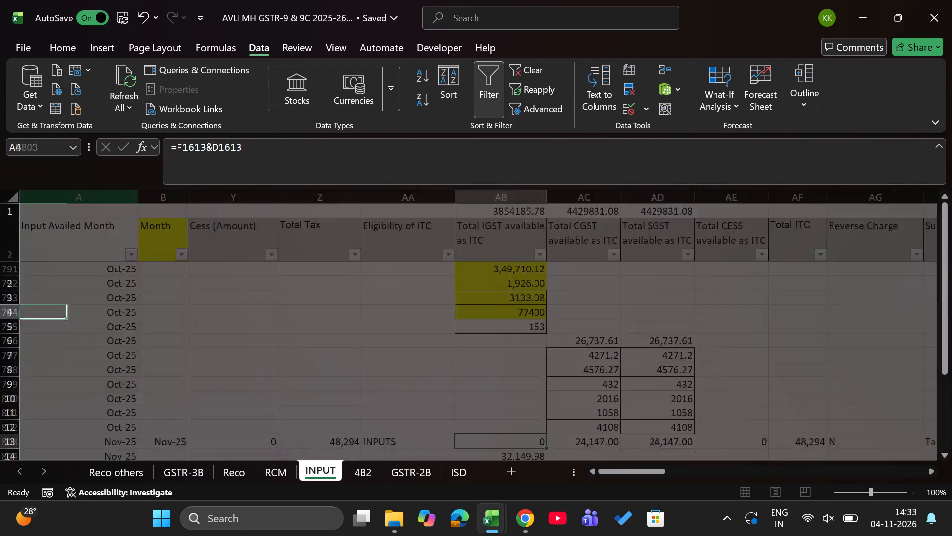
{"action": "key", "text": "ctrl+Page_Up"}
{"action": "key", "text": "ctrl+Page_Down"}
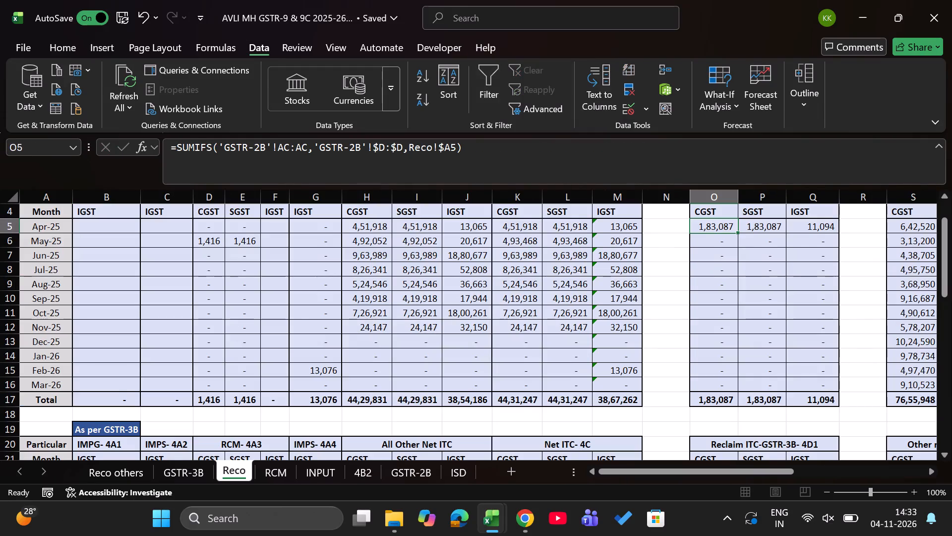
{"action": "scroll", "coordinate": [429, 314], "scroll_direction": "down", "scroll_amount": 5}
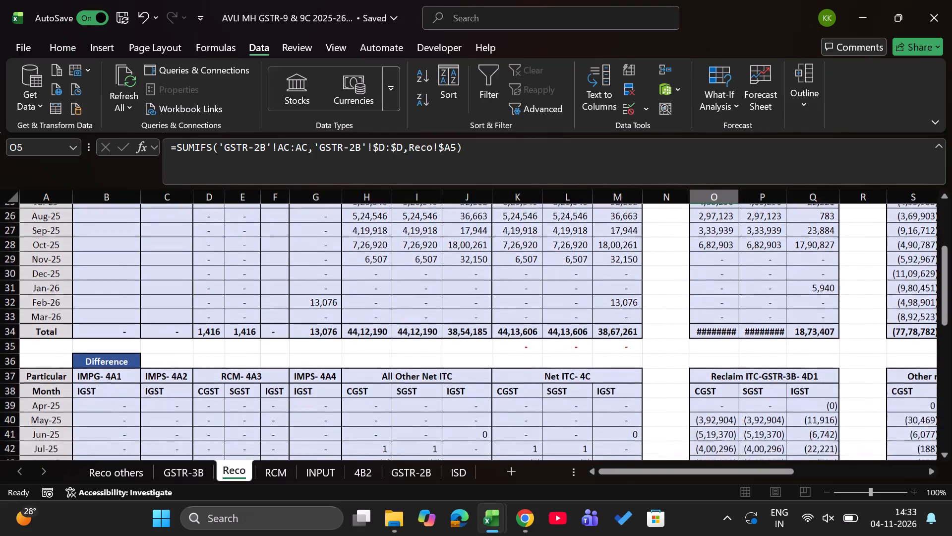
{"action": "scroll", "coordinate": [429, 314], "scroll_direction": "up", "scroll_amount": 7}
{"action": "scroll", "coordinate": [429, 314], "scroll_direction": "left", "scroll_amount": 2}
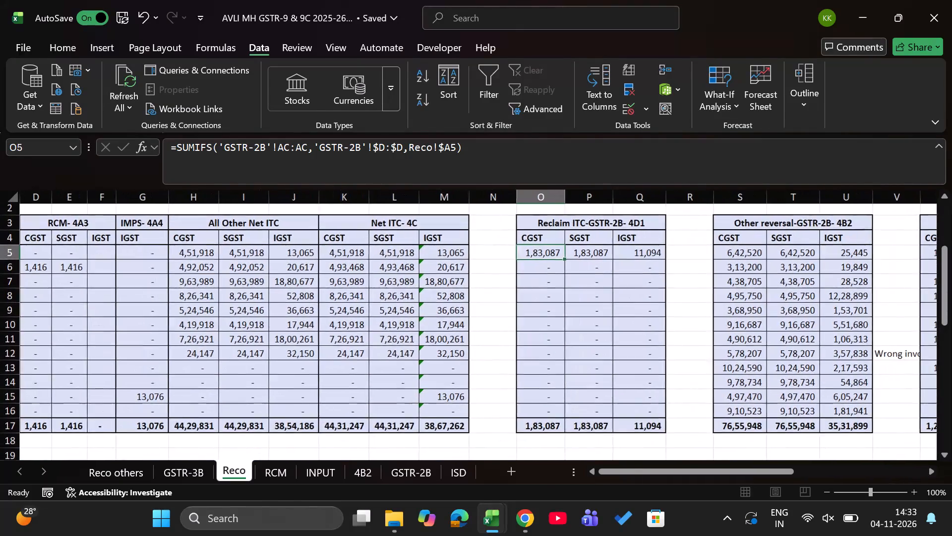
Move the GSTR-2B sheet to directly after the Reco sheet and select its Input availed month header.
{"action": "left_click_drag", "start_coordinate": [408, 472], "coordinate": [265, 465]}
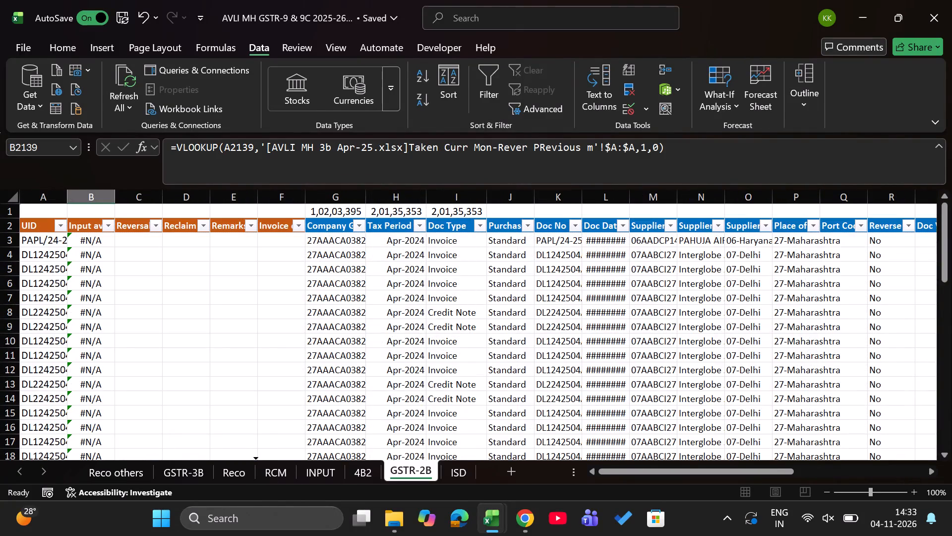
{"action": "left_click_drag", "start_coordinate": [265, 465], "coordinate": [268, 465]}
{"action": "key", "text": "Down"}
{"action": "key", "text": "Right"}
{"action": "key", "text": "Left"}
{"action": "key", "text": "ctrl+Up"}
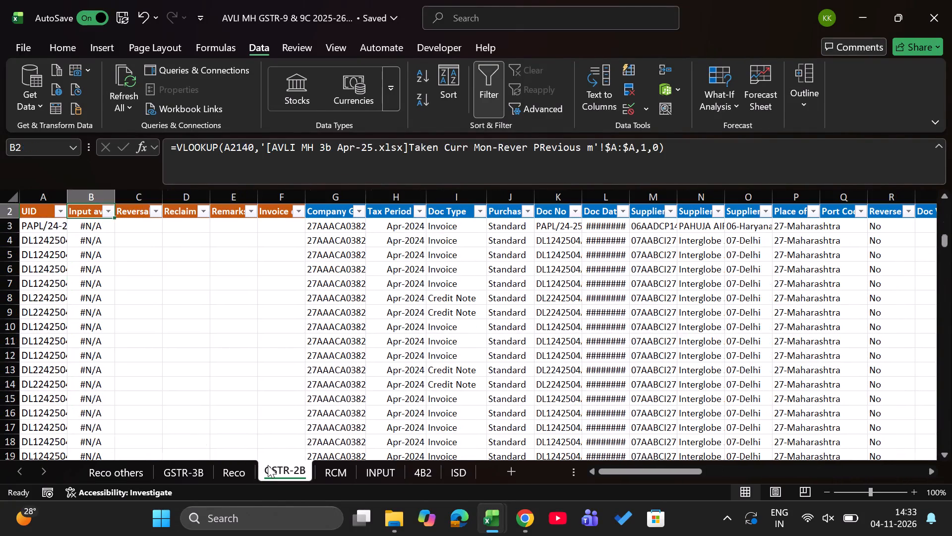
{"action": "key", "text": "Down"}
{"action": "key", "text": "Up"}
Close the AVLI MH 3b Apr-25 workbook.
{"action": "key", "text": "alt+Tab"}
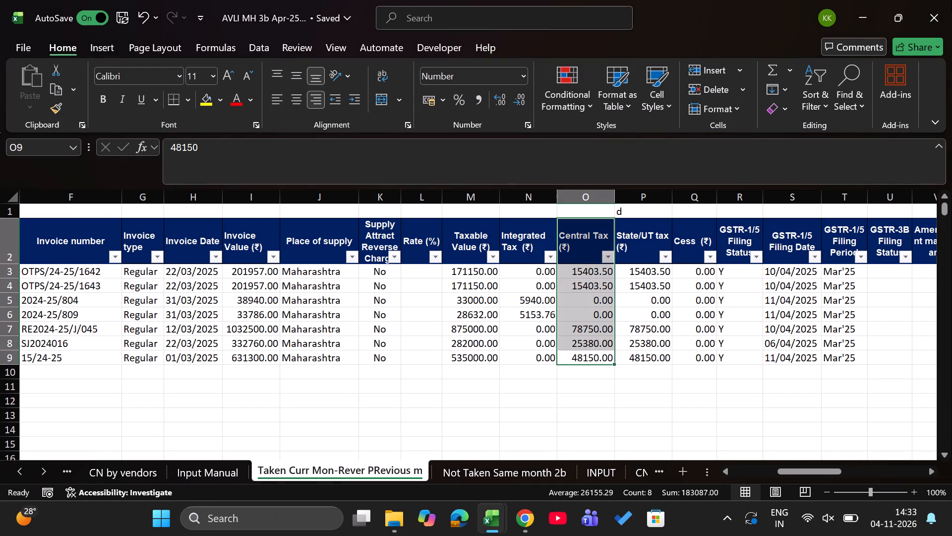
{"action": "left_click", "coordinate": [951, 0]}
Switch to File Explorer and open the AVLI MH 3b May-25 workbook from the 2. May-25 folder.
{"action": "key", "text": "alt+Tab"}
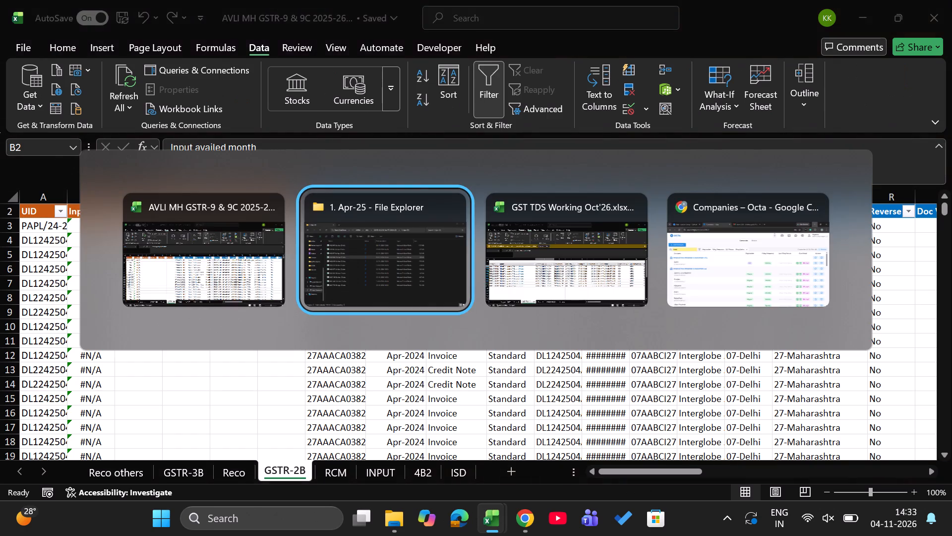
{"action": "key", "text": "BackSpace"}
{"action": "key", "text": "Down"}
{"action": "key", "text": "Return"}
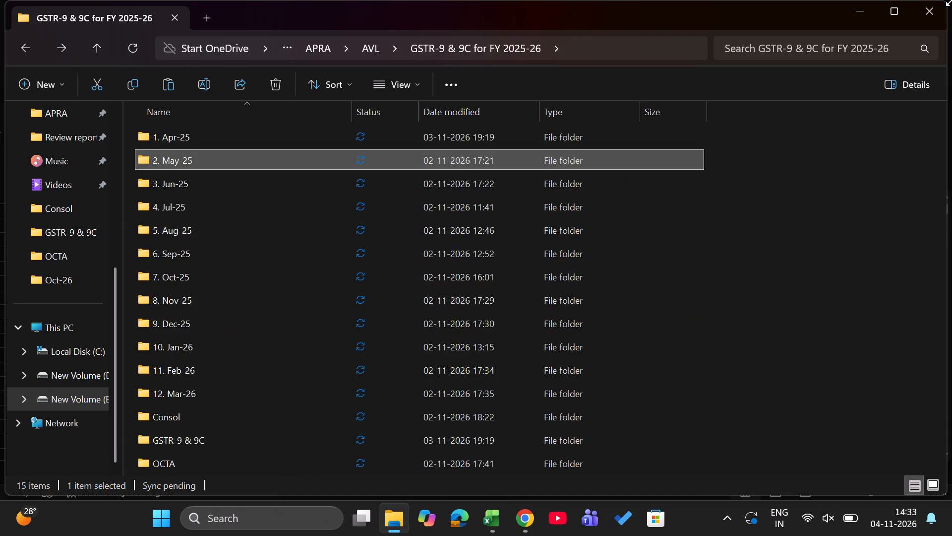
{"action": "key", "text": "Down"}
{"action": "key", "text": "Down"}
{"action": "key", "text": "Down"}
{"action": "key", "text": "Down"}
{"action": "key", "text": "Down"}
{"action": "key", "text": "Up"}
{"action": "key", "text": "Up"}
{"action": "key", "text": "Return"}
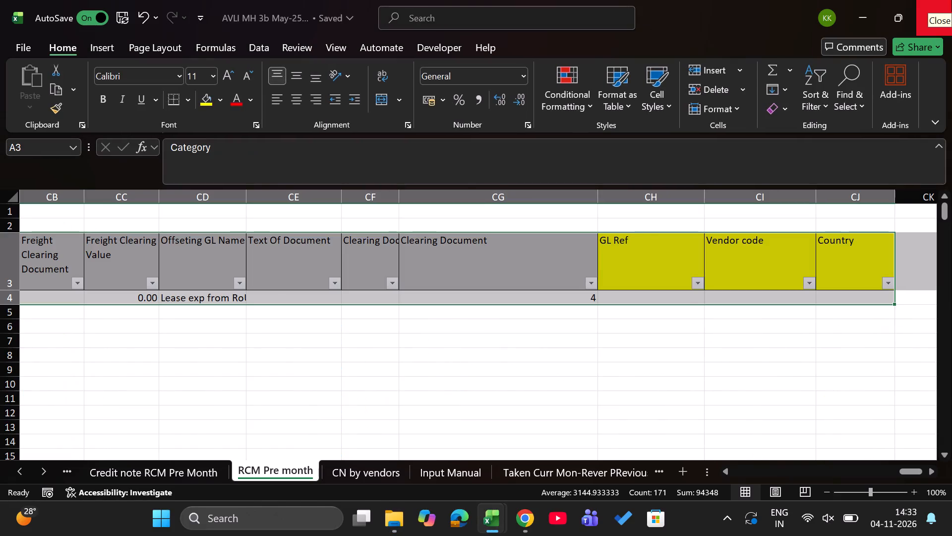
On the Taken Curr Mon-Rever PRevious m sheet of the May-25 workbook, insert a blank column before the State column.
{"action": "key", "text": "ctrl+Page_Down"}
{"action": "key", "text": "ctrl+Page_Down"}
{"action": "key", "text": "ctrl+Page_Down"}
{"action": "key", "text": "Left"}
{"action": "key", "text": "Left"}
{"action": "key", "text": "Left"}
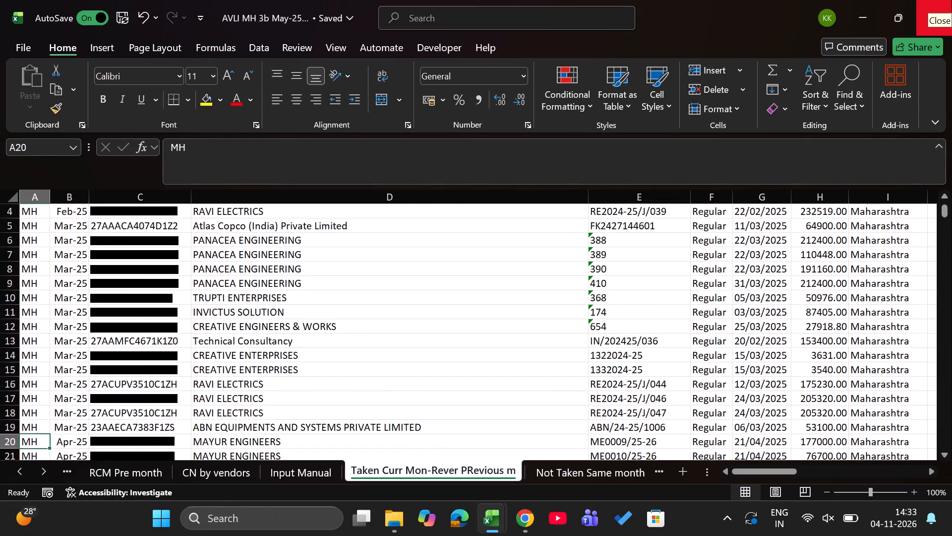
{"action": "key", "text": "ctrl+space"}
{"action": "key", "text": "ctrl+shift+equal"}
{"action": "key", "text": "ctrl+Up"}
{"action": "key", "text": "ctrl+Up"}
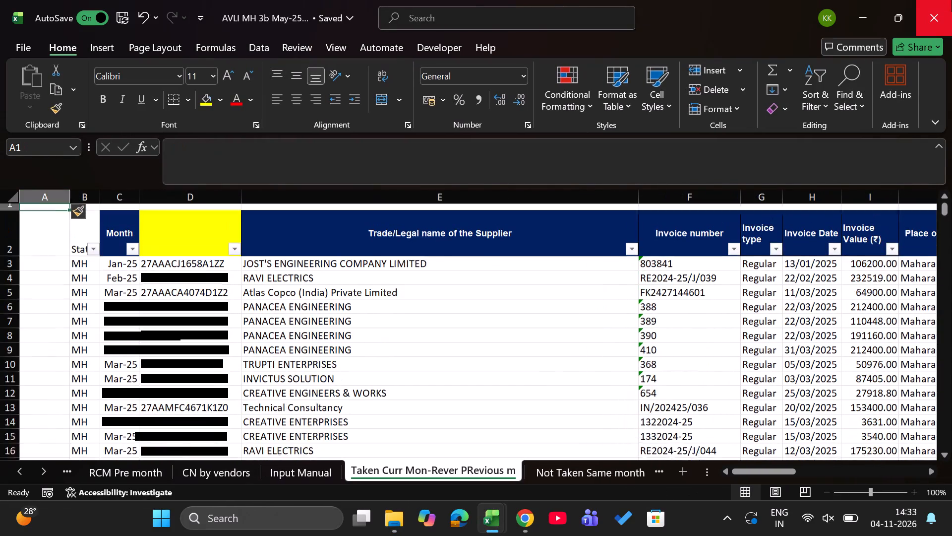
In A3, build a UID formula joining invoice number and supplier GSTIN: =F3&D3.
{"action": "key", "text": "Down"}
{"action": "key", "text": "Down"}
{"action": "key", "text": "equal"}
{"action": "key", "text": "Right"}
{"action": "key", "text": "Right"}
{"action": "key", "text": "Right"}
{"action": "key", "text": "Right"}
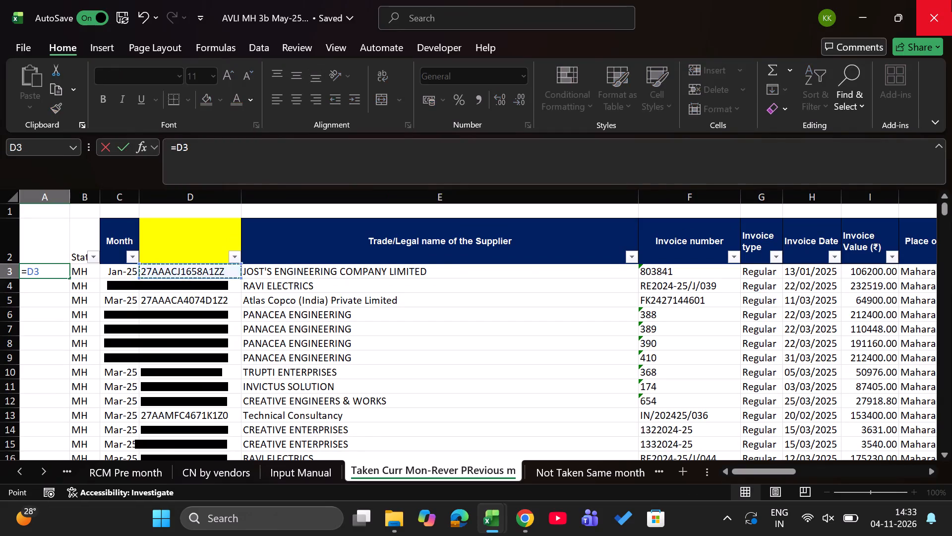
{"action": "key", "text": "Right"}
{"action": "key", "text": "Right"}
{"action": "key", "text": "Left"}
{"action": "key", "text": "shift+ampersand"}
{"action": "key", "text": "Right"}
{"action": "key", "text": "Right"}
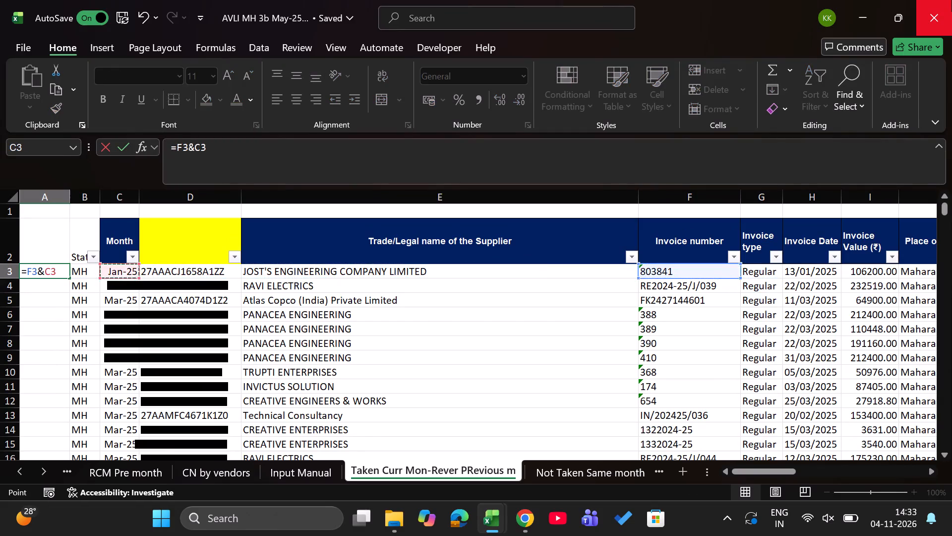
{"action": "key", "text": "Right"}
{"action": "key", "text": "Return"}
Fill the UID formula down column A to the last invoice row, row 29.
{"action": "key", "text": "Right"}
{"action": "key", "text": "ctrl+Down"}
{"action": "key", "text": "Left"}
{"action": "key", "text": "ctrl+shift+Up"}
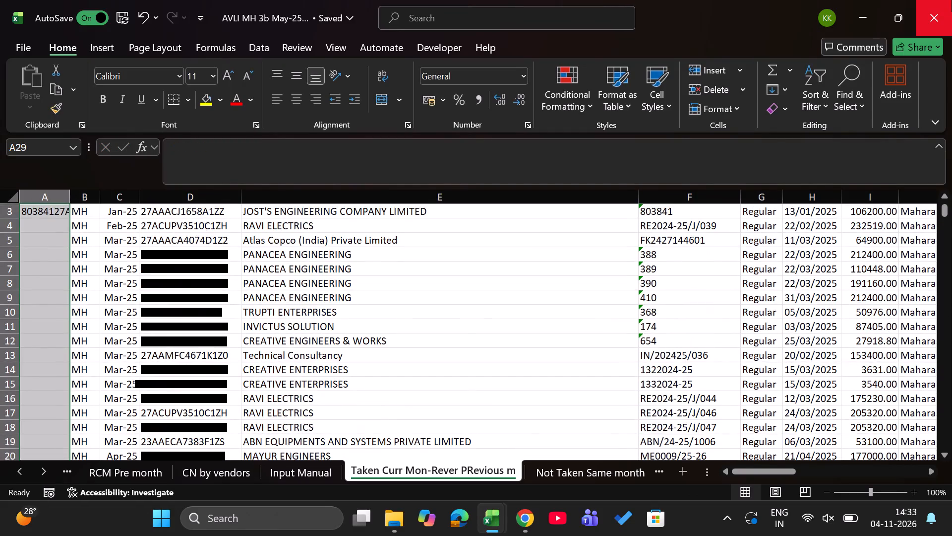
{"action": "key", "text": "ctrl+d"}
Switch to the GSTR-9 & 9C workbook and select the first Input availed month lookup, cell B3 of the GSTR-2B sheet.
{"action": "key", "text": "alt+Tab"}
{"action": "key", "text": "Left"}
{"action": "key", "text": "Left"}
{"action": "key", "text": "Left"}
{"action": "key", "text": "Down"}
{"action": "key", "text": "Right"}
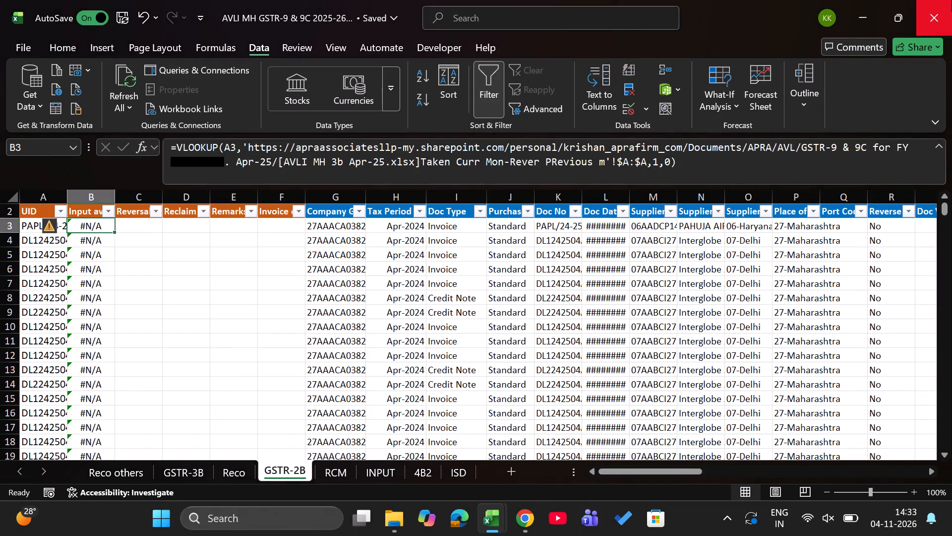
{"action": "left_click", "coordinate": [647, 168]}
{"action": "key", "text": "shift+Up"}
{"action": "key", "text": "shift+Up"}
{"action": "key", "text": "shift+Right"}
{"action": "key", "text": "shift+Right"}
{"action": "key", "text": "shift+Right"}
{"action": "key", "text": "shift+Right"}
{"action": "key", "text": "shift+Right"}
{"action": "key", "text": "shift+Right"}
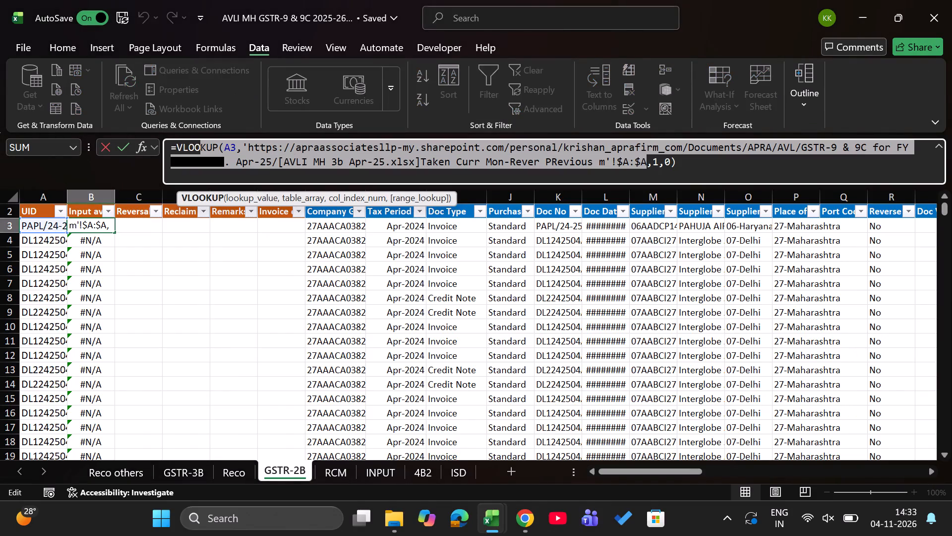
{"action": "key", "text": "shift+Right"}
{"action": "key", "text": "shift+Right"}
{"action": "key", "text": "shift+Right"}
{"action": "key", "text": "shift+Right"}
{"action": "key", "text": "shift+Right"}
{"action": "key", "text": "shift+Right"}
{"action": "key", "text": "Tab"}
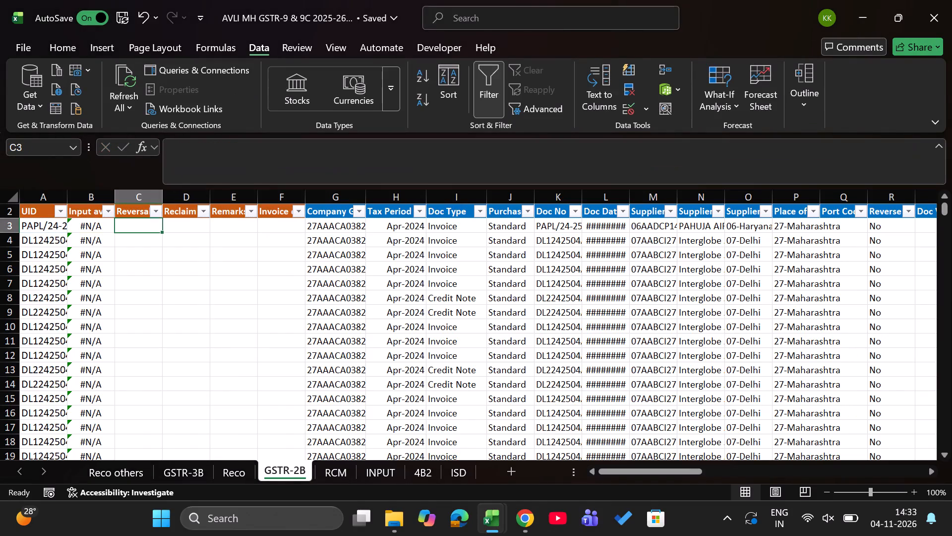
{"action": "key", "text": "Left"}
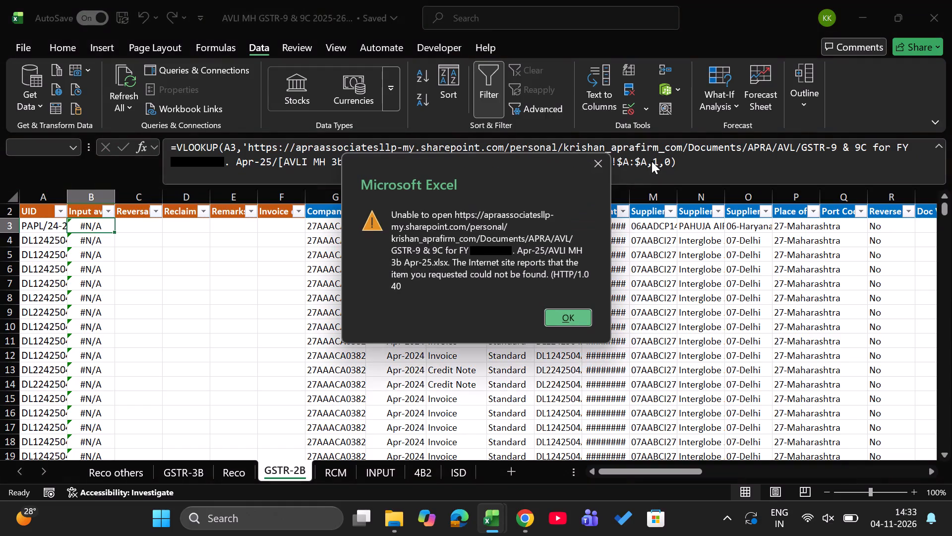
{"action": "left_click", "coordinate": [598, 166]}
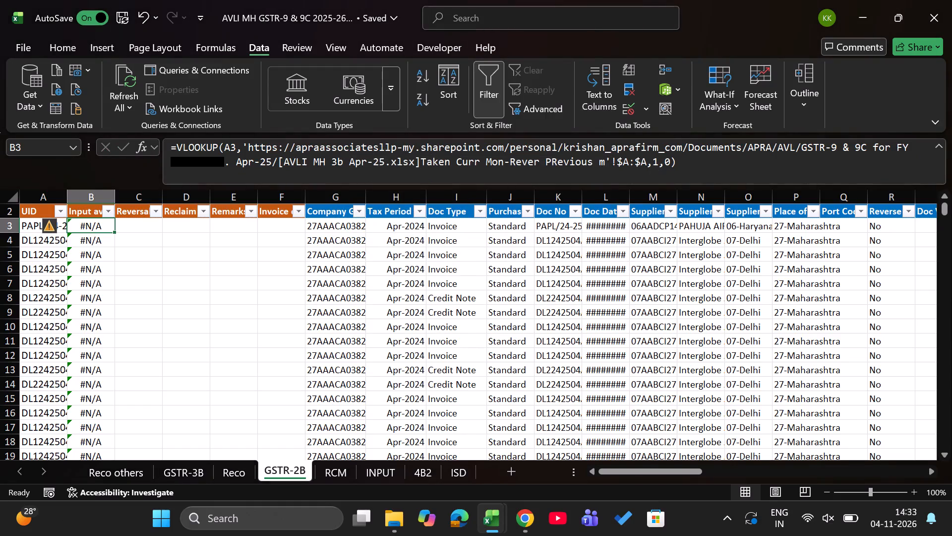
Repoint the table array of the B3 VLOOKUP to column A of the May-25 workbook's Taken Curr Mon-Rever PRevious m sheet.
{"action": "left_click", "coordinate": [646, 160]}
{"action": "key", "text": "shift+Up"}
{"action": "key", "text": "shift+Up"}
{"action": "key", "text": "shift+Right"}
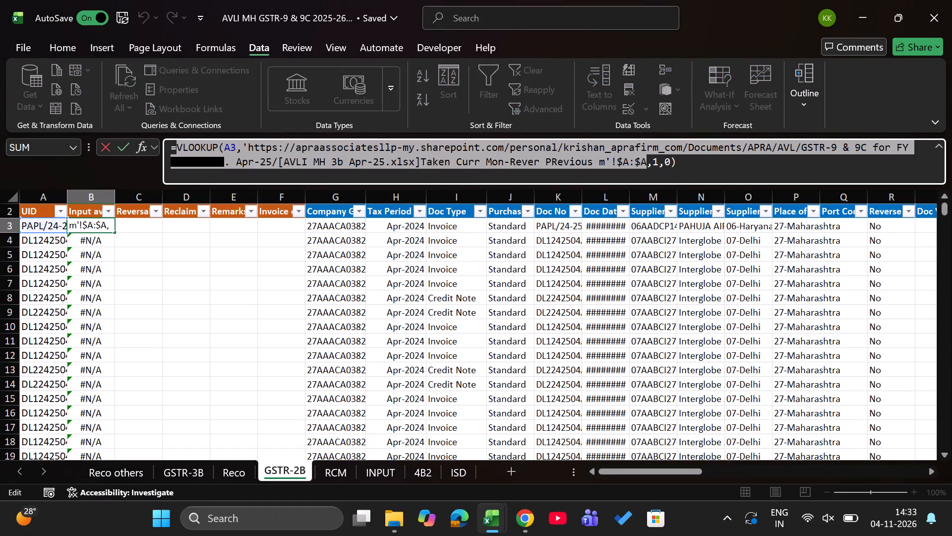
{"action": "key", "text": "shift+Right"}
{"action": "key", "text": "shift+Right"}
{"action": "key", "text": "shift+Right"}
{"action": "key", "text": "shift+Right"}
{"action": "key", "text": "shift+Right"}
{"action": "key", "text": "shift+Right"}
{"action": "key", "text": "shift+Right"}
{"action": "key", "text": "shift+Right"}
{"action": "key", "text": "shift+Right"}
{"action": "key", "text": "shift+Right"}
{"action": "key", "text": "shift+Right"}
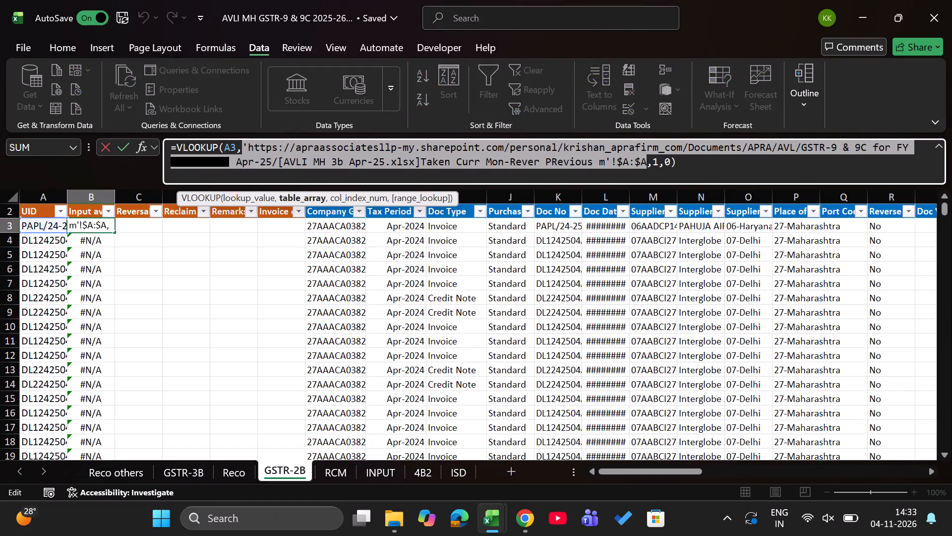
{"action": "key", "text": "alt+Tab"}
{"action": "left_click", "coordinate": [52, 194]}
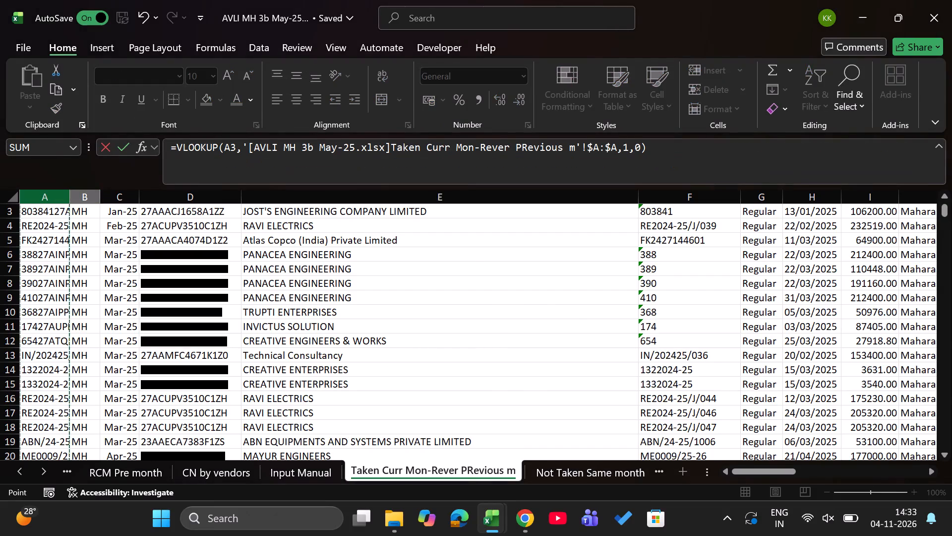
{"action": "key", "text": "Return"}
Fill the May-25 VLOOKUP down the whole Input availed month column.
{"action": "key", "text": "Up"}
{"action": "key", "text": "ctrl+shift+Down"}
{"action": "key", "text": "ctrl+d"}
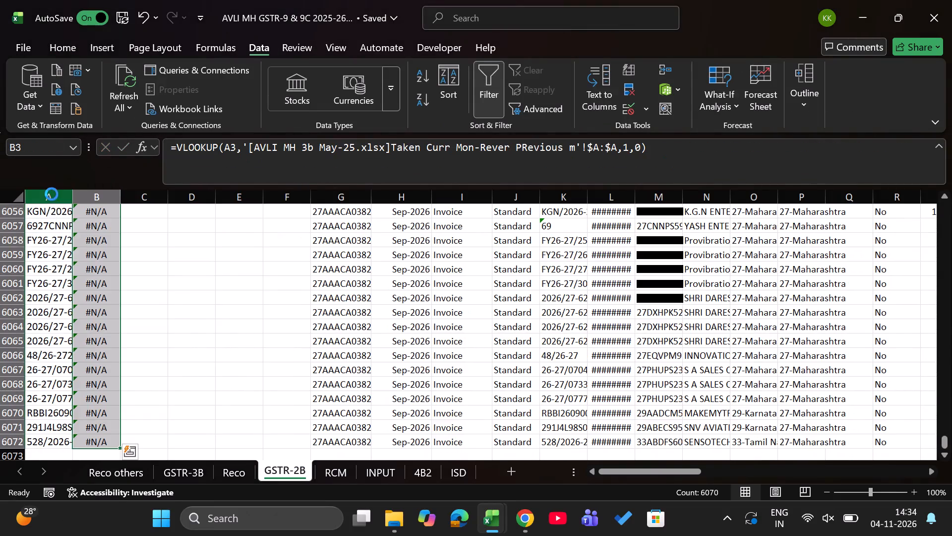
Filter the Input availed month column to exclude #N/A, keeping only the matched May-25 invoices.
{"action": "key", "text": "ctrl+Up"}
{"action": "key", "text": "alt+Down"}
{"action": "scroll", "coordinate": [208, 385], "scroll_direction": "down", "scroll_amount": 3}
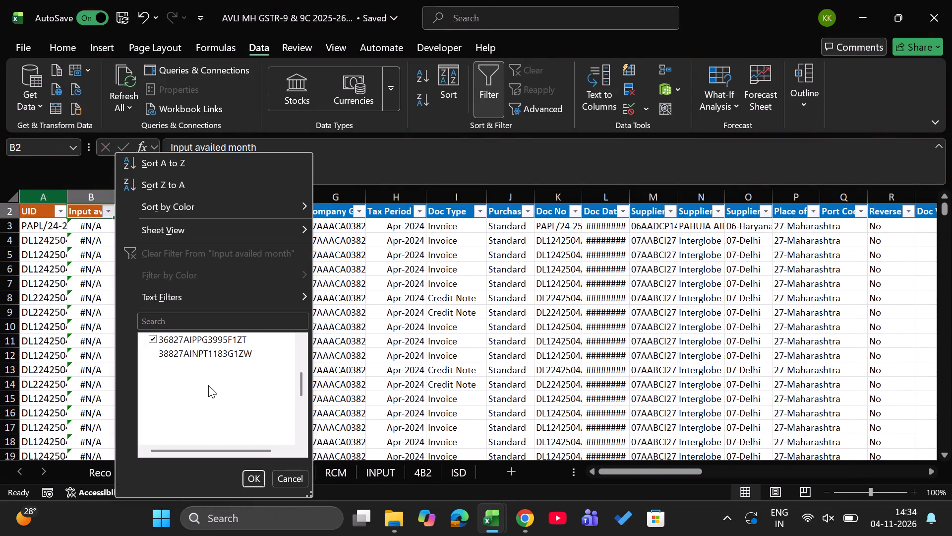
{"action": "scroll", "coordinate": [208, 385], "scroll_direction": "down", "scroll_amount": 9}
{"action": "left_click", "coordinate": [180, 439]}
{"action": "key", "text": "Return"}
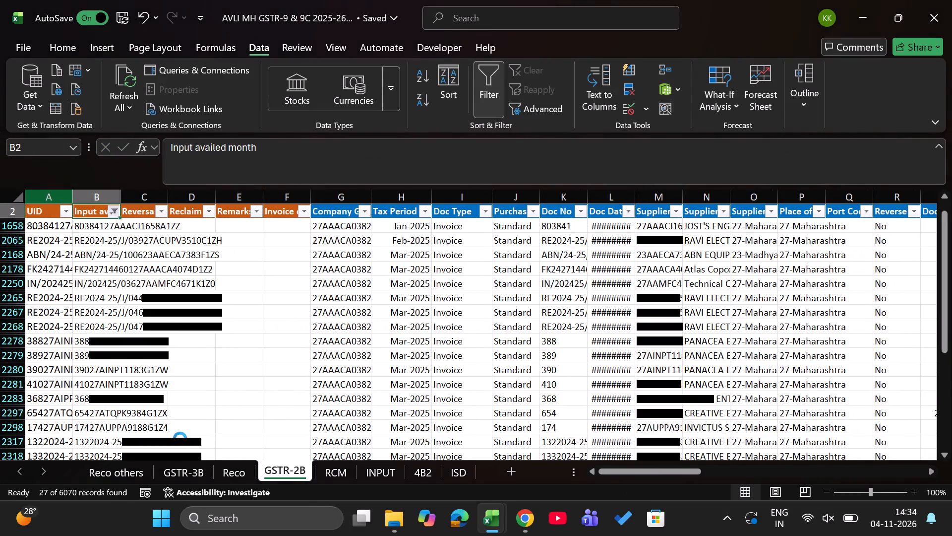
Check the tax totals above the filtered GSTR-2B rows against the sum of the May-25 sheet's Integrated Tax column.
{"action": "key", "text": "Up"}
{"action": "key", "text": "Up"}
{"action": "key", "text": "Right"}
{"action": "key", "text": "Right"}
{"action": "key", "text": "Right"}
{"action": "key", "text": "Right"}
{"action": "key", "text": "Right"}
{"action": "key", "text": "alt+Tab"}
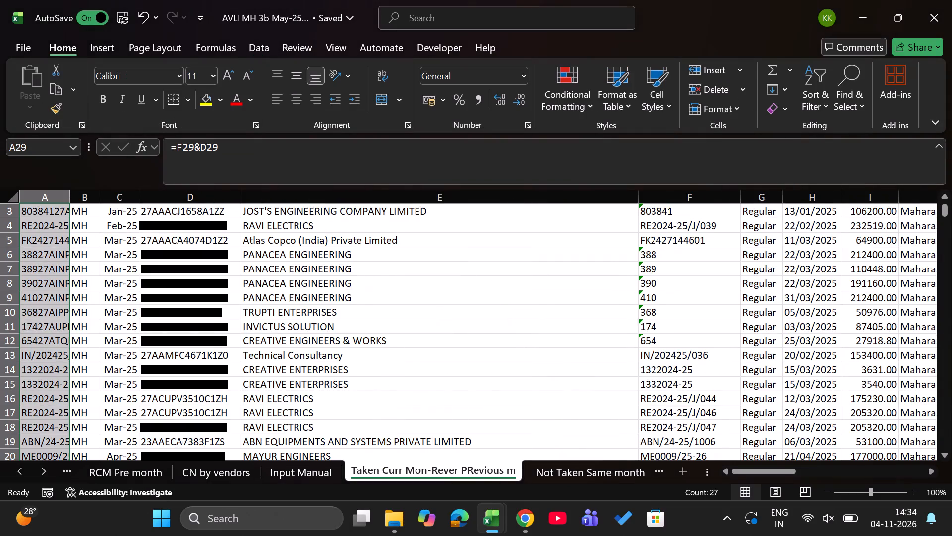
{"action": "key", "text": "Up"}
{"action": "key", "text": "Right"}
{"action": "key", "text": "Right"}
{"action": "key", "text": "Right"}
{"action": "key", "text": "Right"}
{"action": "key", "text": "Right"}
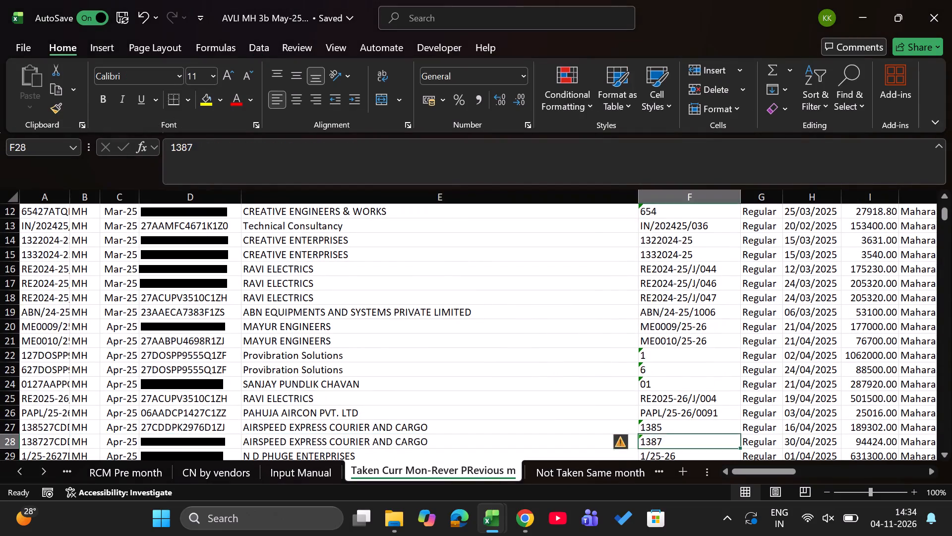
{"action": "key", "text": "Right"}
{"action": "key", "text": "Right"}
{"action": "key", "text": "Right"}
{"action": "key", "text": "ctrl+Up"}
{"action": "key", "text": "Right"}
{"action": "key", "text": "Right"}
{"action": "key", "text": "Right"}
{"action": "key", "text": "Down"}
{"action": "key", "text": "Left"}
{"action": "key", "text": "Right"}
{"action": "key", "text": "Right"}
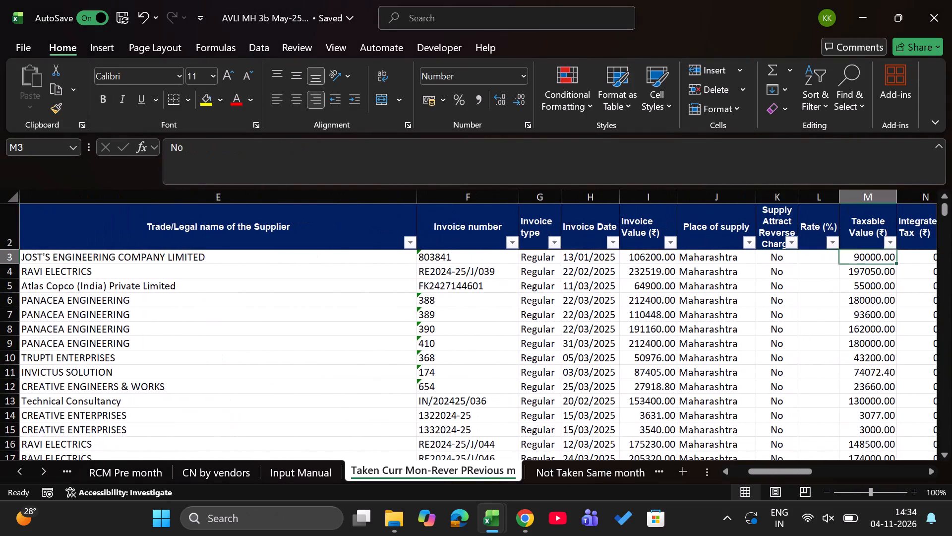
{"action": "key", "text": "Right"}
{"action": "key", "text": "ctrl+shift+Down"}
Compare the sum of May-25 column O, beside Integrated Tax, with the filtered total in H1 of GSTR-2B.
{"action": "key", "text": "Right"}
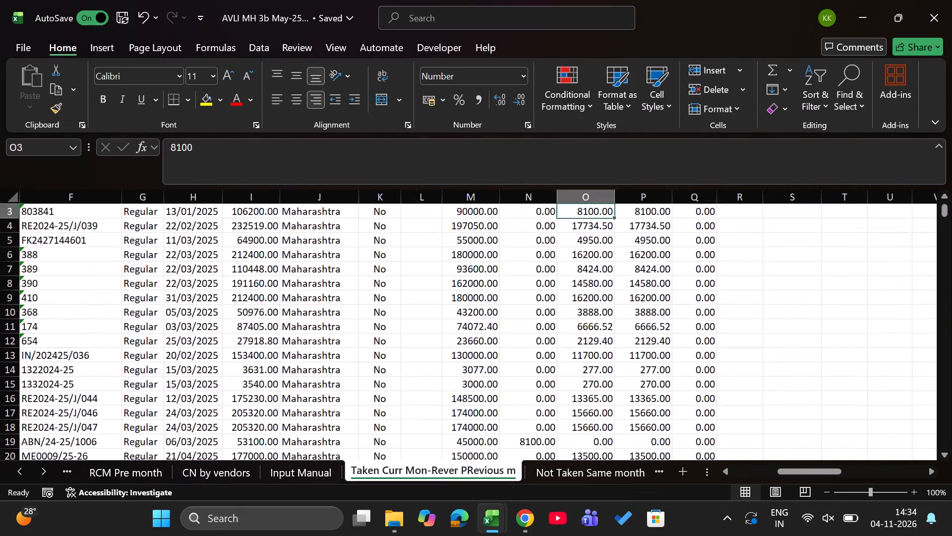
{"action": "key", "text": "ctrl+shift+Down"}
{"action": "key", "text": "alt+Tab"}
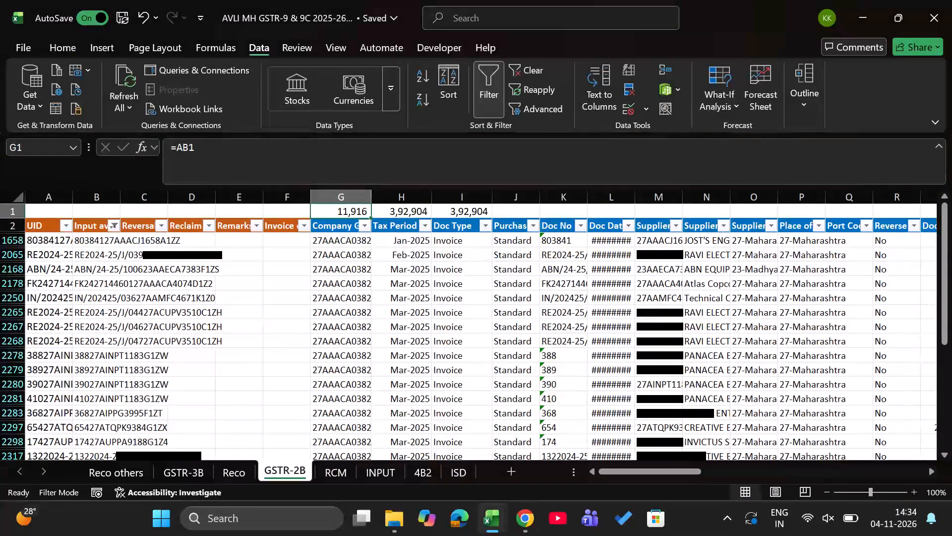
{"action": "key", "text": "Right"}
{"action": "key", "text": "alt+Tab"}
{"action": "key", "text": "Return"}
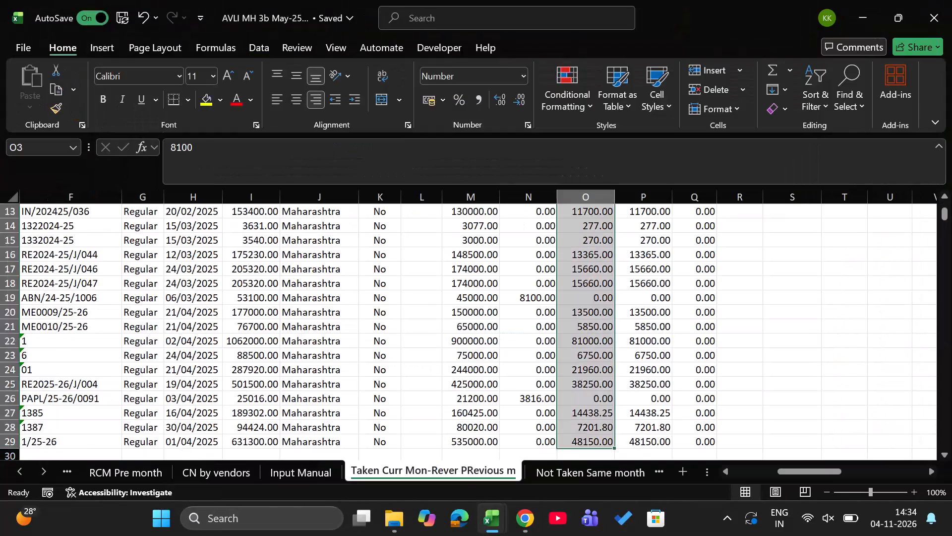
{"action": "key", "text": "alt+Tab"}
{"action": "key", "text": "Left"}
{"action": "key", "text": "Left"}
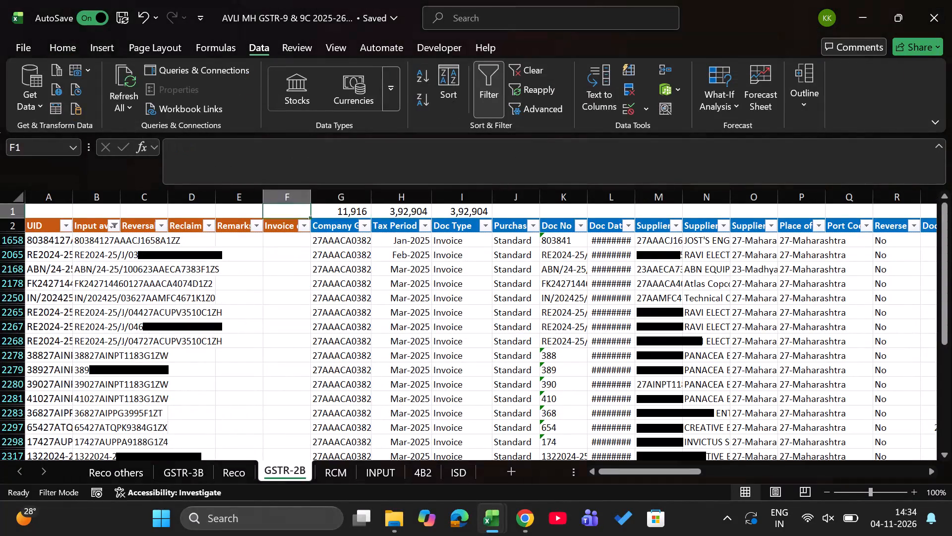
Enter May-25 as the Reclaim month for the first filtered invoice, row 1658.
{"action": "key", "text": "Down"}
{"action": "key", "text": "Left"}
{"action": "key", "text": "Left"}
{"action": "key", "text": "Left"}
{"action": "key", "text": "Down"}
{"action": "key", "text": "Right"}
{"action": "type", "text": "may25"}
{"action": "key", "text": "Return"}
Fill May-25 down the Reclaim column for only the visible filtered invoices, through row 2543.
{"action": "key", "text": "Right"}
{"action": "key", "text": "Right"}
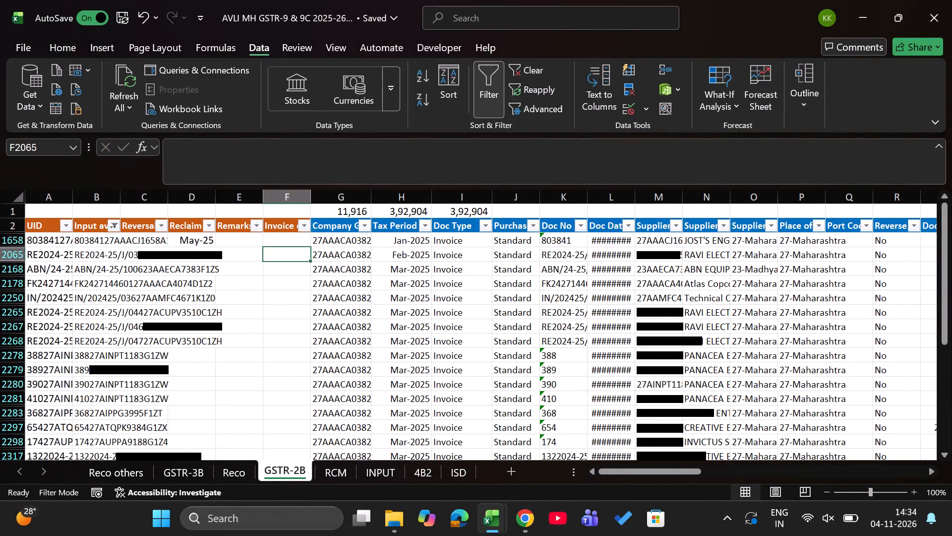
{"action": "key", "text": "Right"}
{"action": "key", "text": "ctrl+Down"}
{"action": "key", "text": "Left"}
{"action": "key", "text": "Left"}
{"action": "key", "text": "Left"}
{"action": "key", "text": "ctrl+shift+Up"}
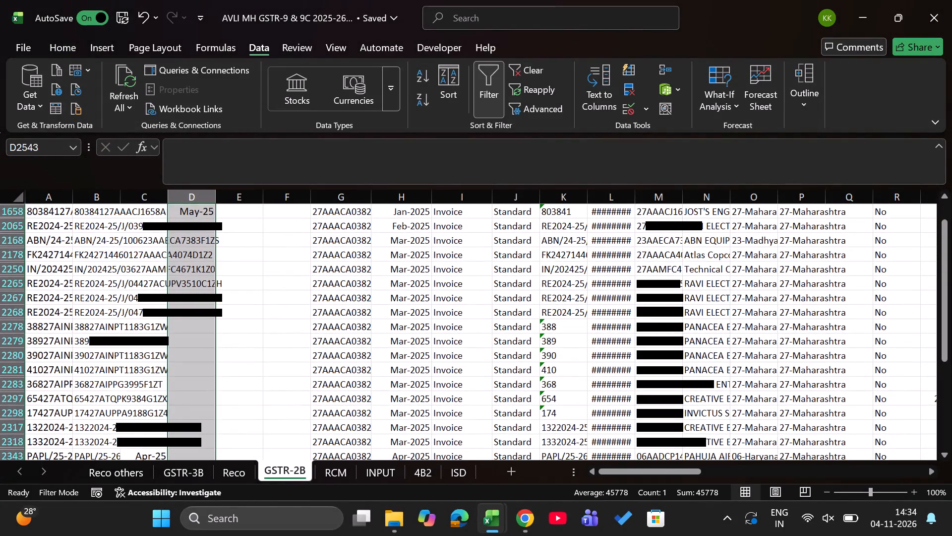
{"action": "key", "text": "alt+semicolon"}
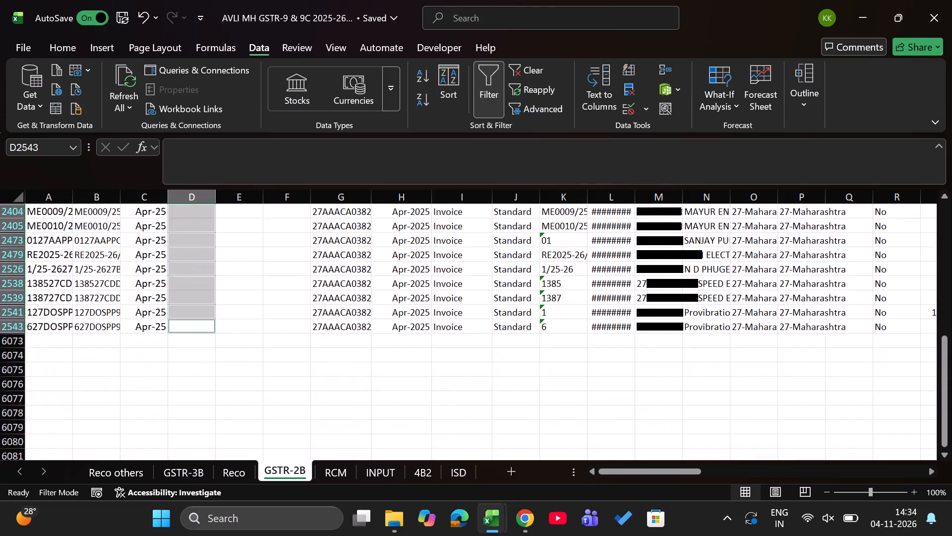
{"action": "key", "text": "ctrl+d"}
{"action": "key", "text": "ctrl+Up"}
{"action": "key", "text": "Up"}
{"action": "key", "text": "Right"}
{"action": "key", "text": "Left"}
{"action": "key", "text": "Left"}
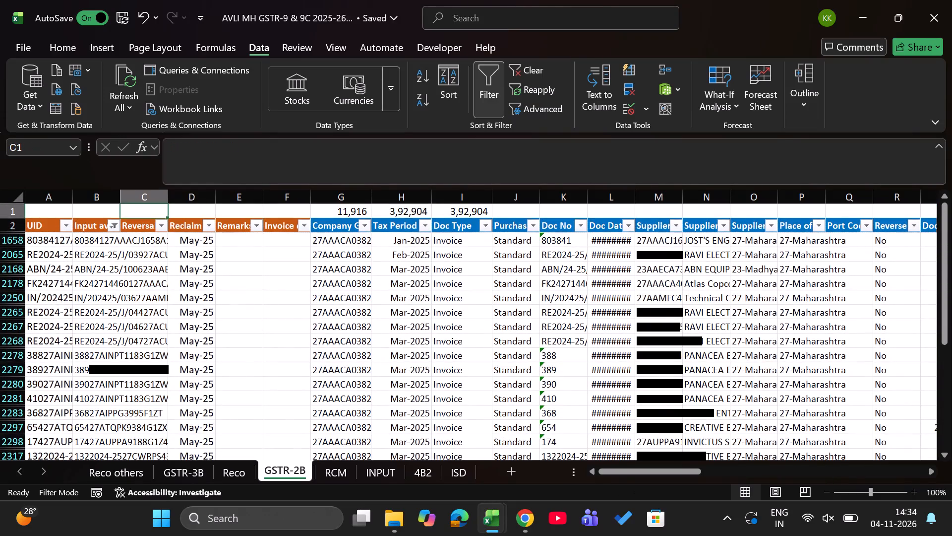
Examine the Reclaim ITC-GSTR-3B-4D1 difference rows on the Reco sheet, down to row 47.
{"action": "key", "text": "ctrl+Page_Up"}
{"action": "key", "text": "Down"}
{"action": "key", "text": "Down"}
{"action": "key", "text": "Down"}
{"action": "key", "text": "Down"}
{"action": "key", "text": "Down"}
{"action": "key", "text": "Down"}
{"action": "key", "text": "Down"}
{"action": "key", "text": "Down"}
{"action": "key", "text": "Down"}
{"action": "key", "text": "Down"}
{"action": "key", "text": "Down"}
{"action": "key", "text": "Down"}
{"action": "key", "text": "Down"}
{"action": "key", "text": "Down"}
{"action": "key", "text": "Down"}
{"action": "key", "text": "Down"}
{"action": "key", "text": "Down"}
{"action": "key", "text": "Down"}
{"action": "key", "text": "Down"}
{"action": "key", "text": "Down"}
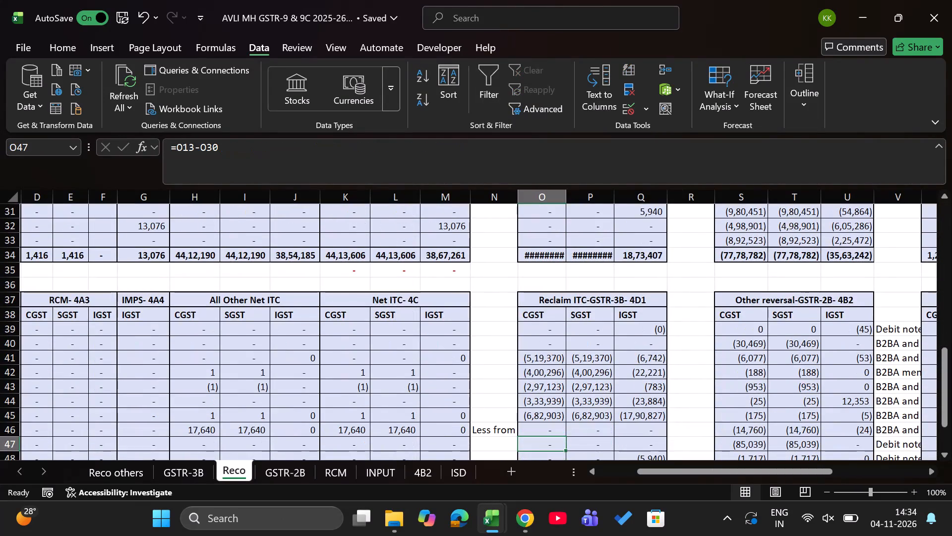
{"action": "scroll", "coordinate": [509, 410], "scroll_direction": "left", "scroll_amount": 1}
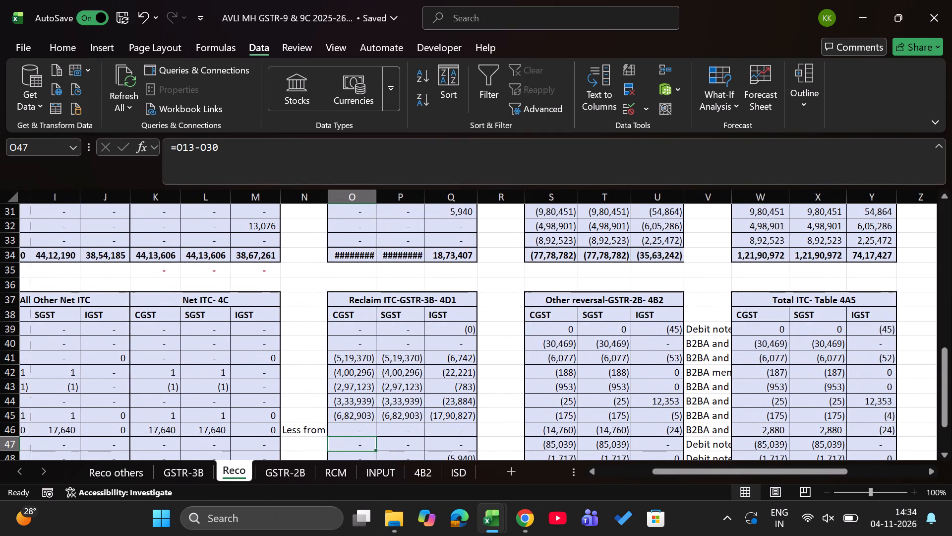
Close the AVLI MH 3b May-25 workbook.
{"action": "key", "text": "alt+Tab"}
{"action": "left_click", "coordinate": [951, 0]}
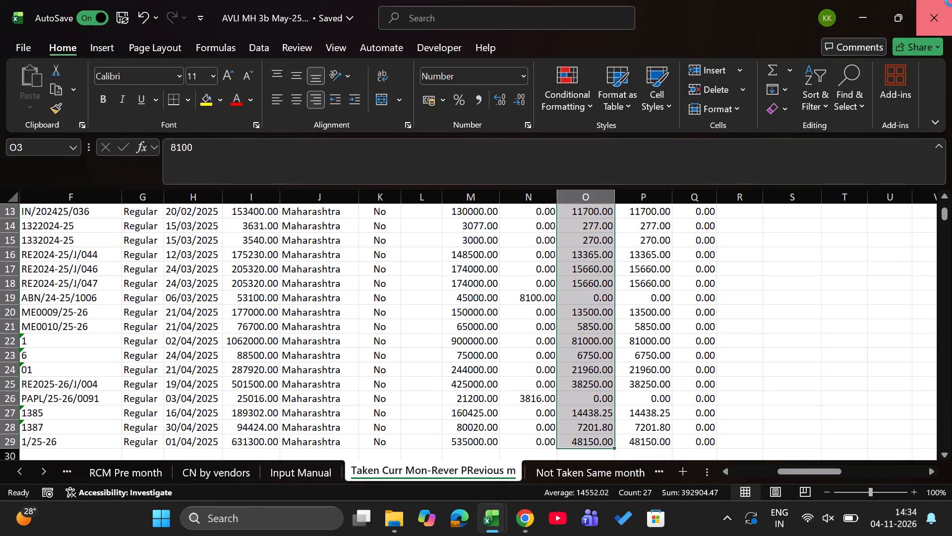
Open the AVLI Mh 3b Jun-25.xlsx workbook from the 3. Jun-25 folder in File Explorer.
{"action": "key", "text": "alt+Tab"}
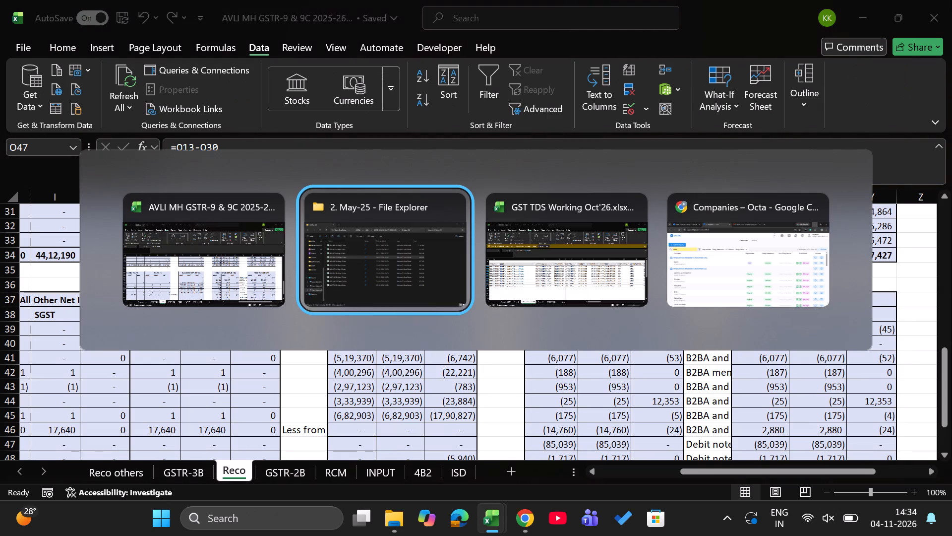
{"action": "key", "text": "BackSpace"}
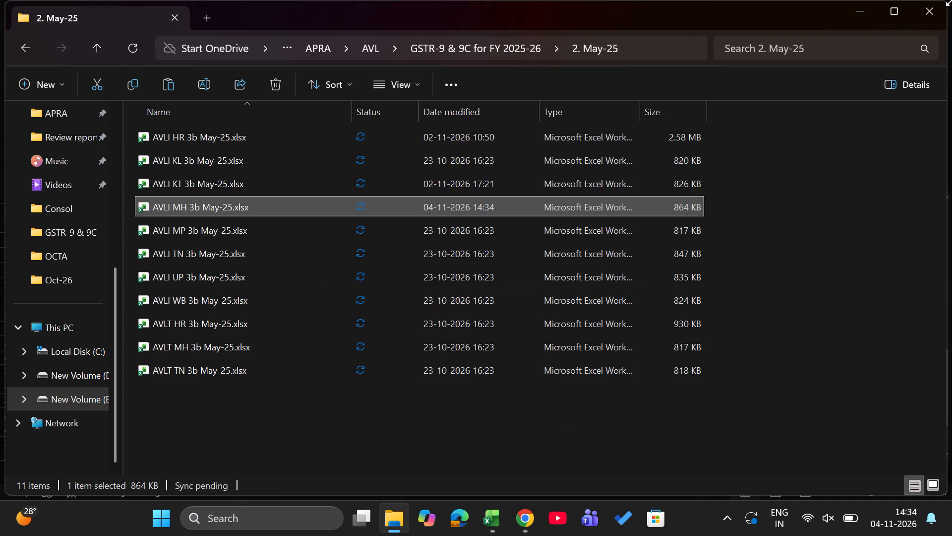
{"action": "key", "text": "Down"}
{"action": "key", "text": "Return"}
{"action": "key", "text": "Down"}
{"action": "key", "text": "Down"}
{"action": "key", "text": "Down"}
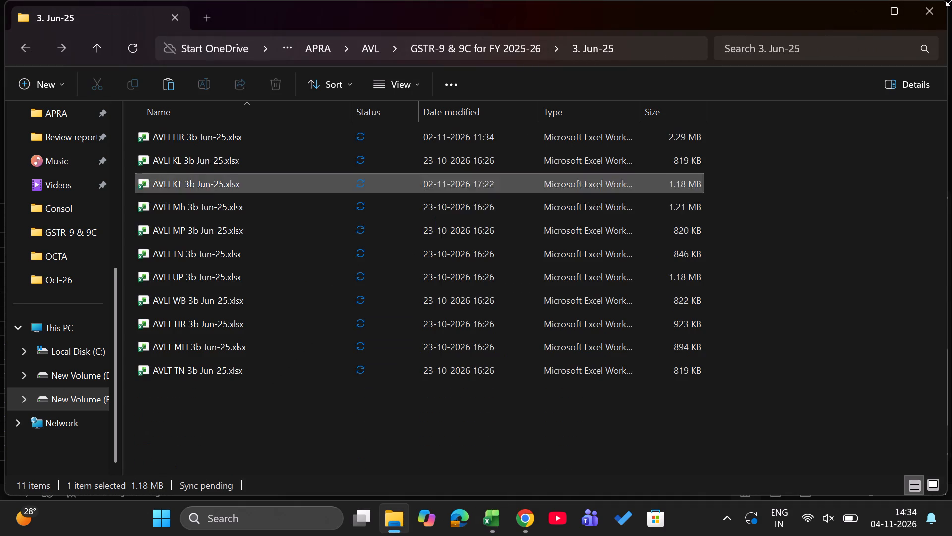
{"action": "key", "text": "Down"}
{"action": "key", "text": "Down"}
{"action": "key", "text": "Up"}
{"action": "key", "text": "Return"}
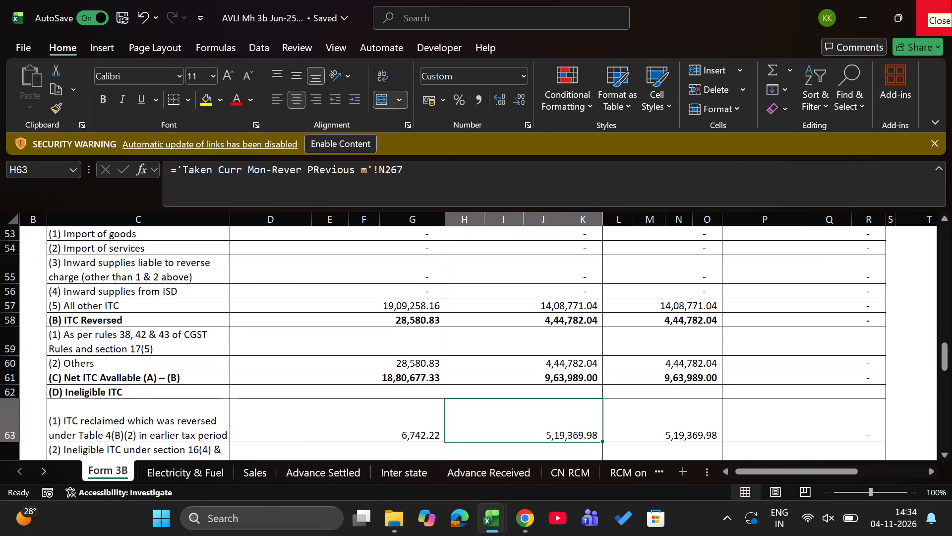
Insert a blank column before column A on the Jun-25 workbook's Taken Curr Mon-Rever PRevious m sheet.
{"action": "key", "text": "ctrl+Page_Down"}
{"action": "key", "text": "ctrl+Page_Down"}
{"action": "key", "text": "ctrl+Page_Down"}
{"action": "key", "text": "ctrl+Page_Down"}
{"action": "key", "text": "ctrl+Page_Down"}
{"action": "key", "text": "ctrl+Page_Down"}
{"action": "key", "text": "ctrl+Page_Down"}
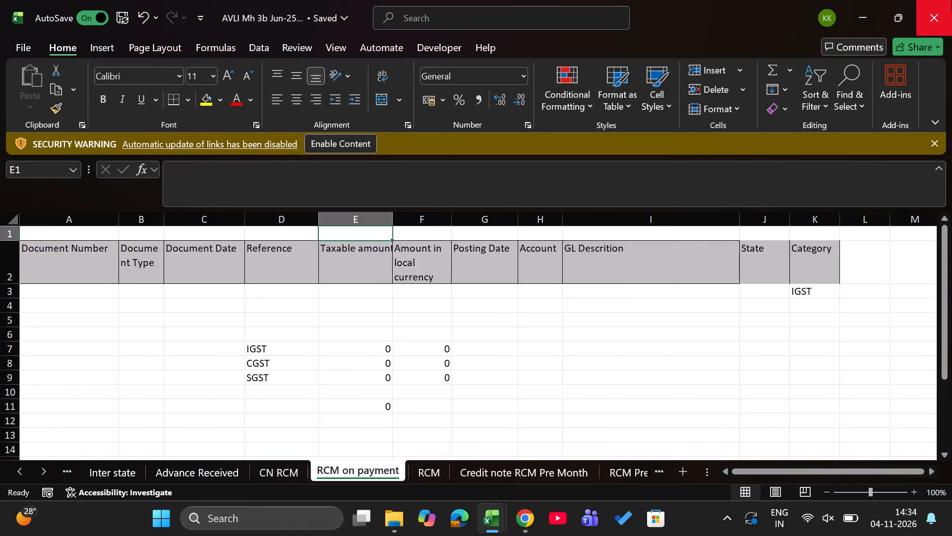
{"action": "key", "text": "ctrl+Page_Down"}
{"action": "key", "text": "ctrl+Page_Down"}
{"action": "key", "text": "ctrl+Page_Down"}
{"action": "key", "text": "ctrl+Page_Down"}
{"action": "key", "text": "ctrl+Page_Down"}
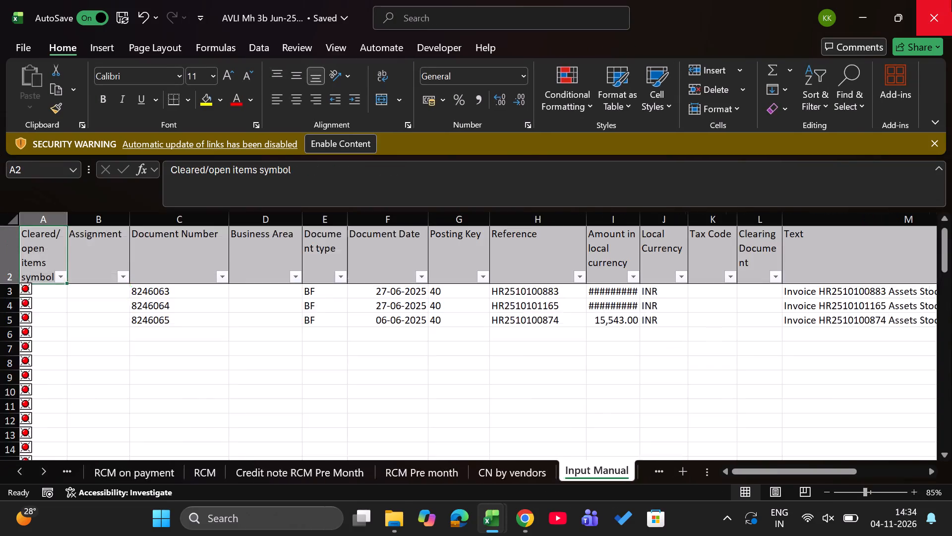
{"action": "key", "text": "ctrl+Page_Down"}
{"action": "key", "text": "Up"}
{"action": "key", "text": "Up"}
{"action": "key", "text": "ctrl+Left"}
{"action": "key", "text": "ctrl+Left"}
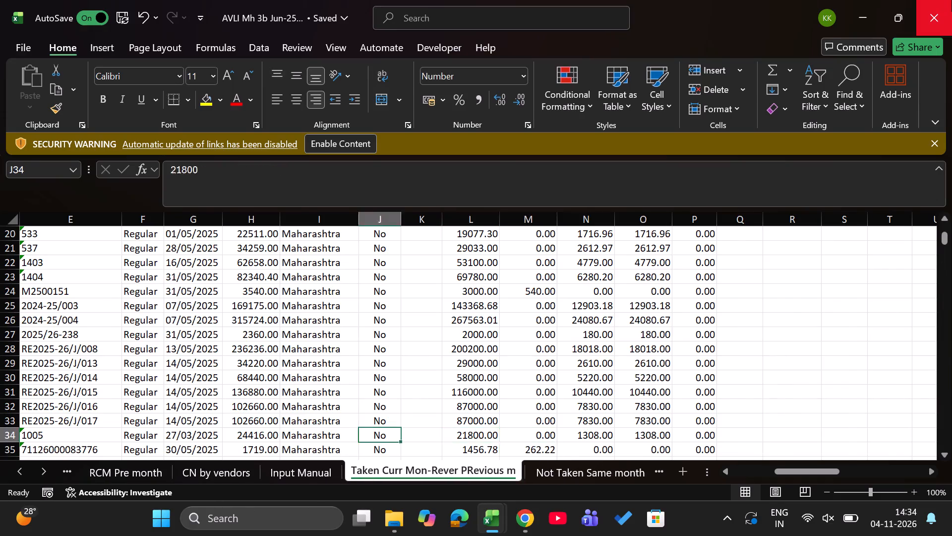
{"action": "key", "text": "ctrl+Left"}
{"action": "key", "text": "ctrl+Left"}
{"action": "key", "text": "ctrl+space"}
{"action": "key", "text": "ctrl+shift+equal"}
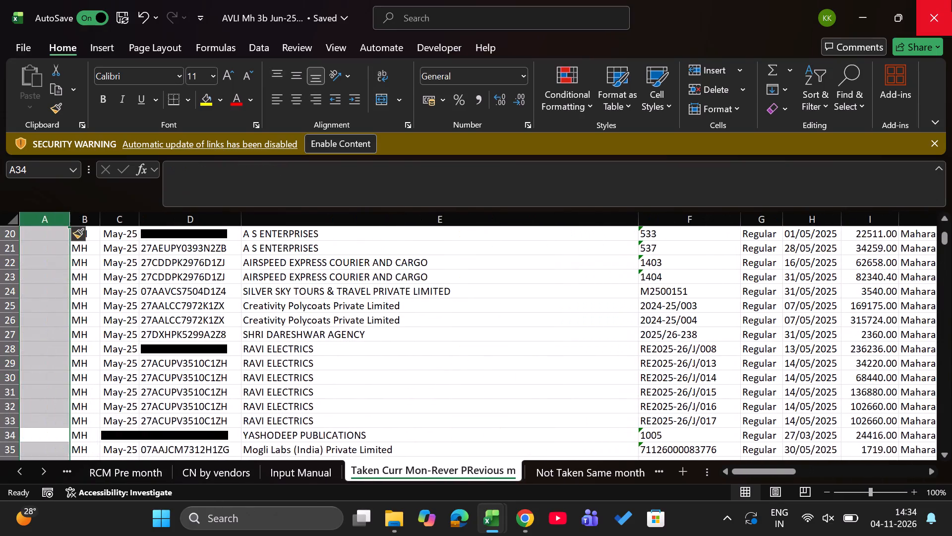
Enter =F3&D3 in A3 to join the invoice number with the supplier GSTIN.
{"action": "key", "text": "ctrl+Up"}
{"action": "key", "text": "Up"}
{"action": "key", "text": "Down"}
{"action": "key", "text": "Down"}
{"action": "key", "text": "equal"}
{"action": "key", "text": "Right"}
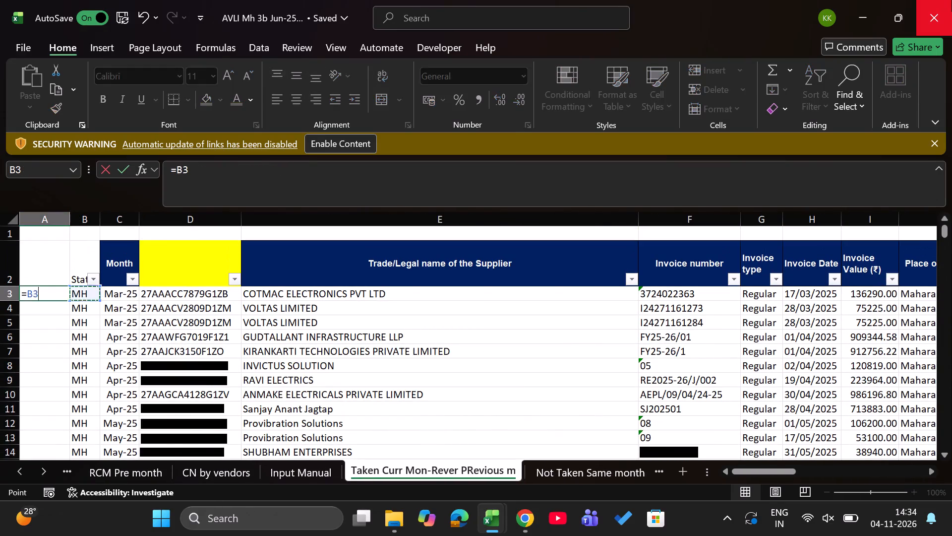
{"action": "key", "text": "Right"}
{"action": "key", "text": "Right"}
{"action": "key", "text": "Right"}
{"action": "key", "text": "Right"}
{"action": "key", "text": "Right"}
{"action": "key", "text": "Left"}
{"action": "key", "text": "shift+ampersand"}
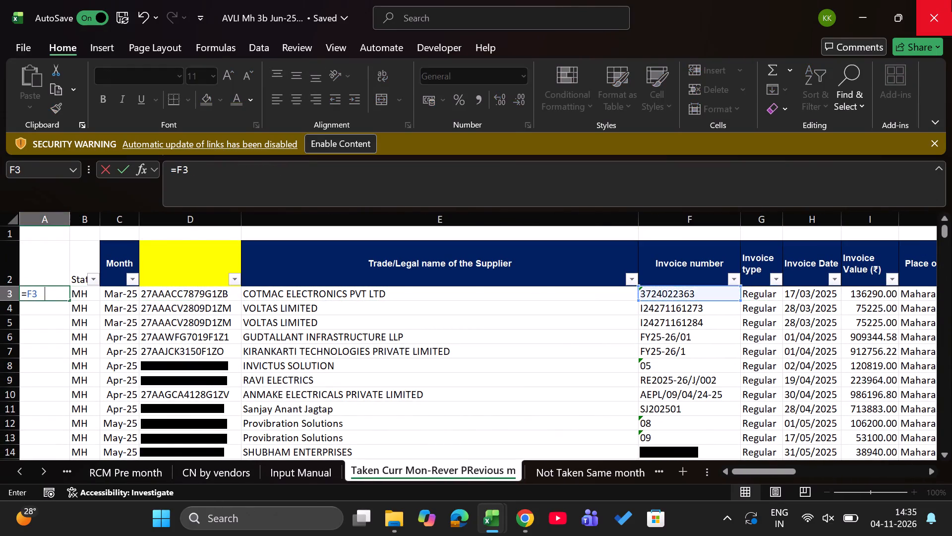
{"action": "key", "text": "Right"}
{"action": "key", "text": "Right"}
{"action": "key", "text": "Right"}
{"action": "key", "text": "Return"}
Fill the joined key formula down column A through the last invoice, row 35.
{"action": "key", "text": "Right"}
{"action": "key", "text": "Down"}
{"action": "key", "text": "ctrl+Left"}
{"action": "key", "text": "Right"}
{"action": "key", "text": "ctrl+Down"}
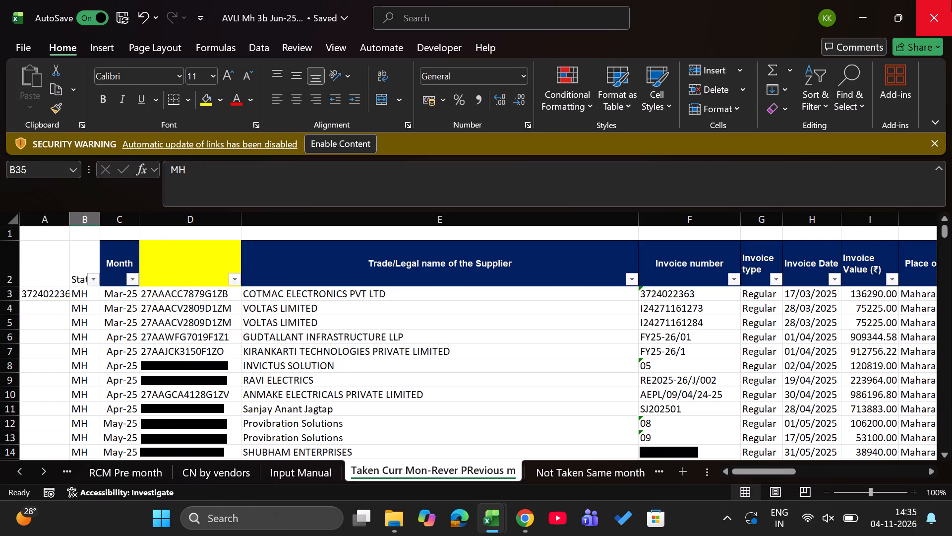
{"action": "key", "text": "Left"}
{"action": "key", "text": "ctrl+shift+Up"}
{"action": "key", "text": "ctrl+d"}
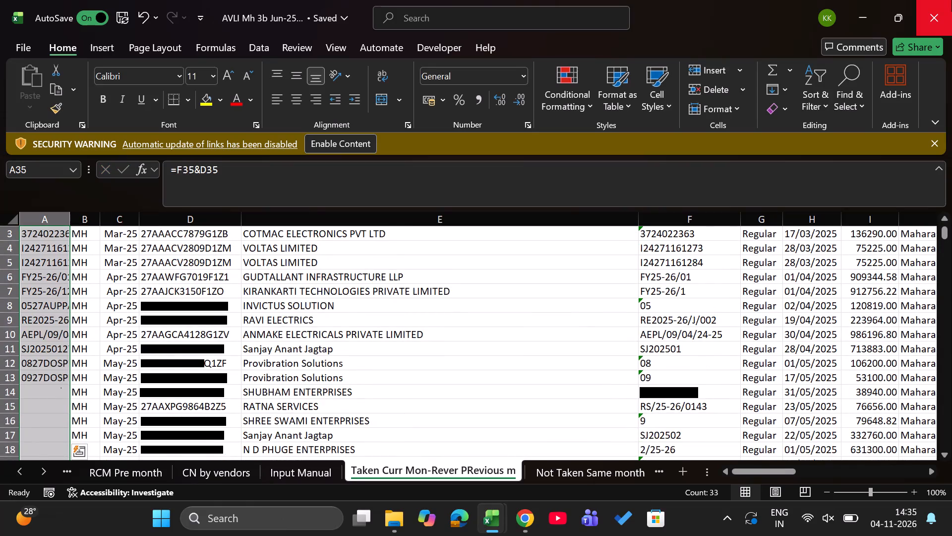
Switch to the AVLI MH GSTR-9 & 9C workbook and clear the filter on the GSTR-2B sheet.
{"action": "key", "text": "alt+Tab"}
{"action": "key", "text": "ctrl+Page_Down"}
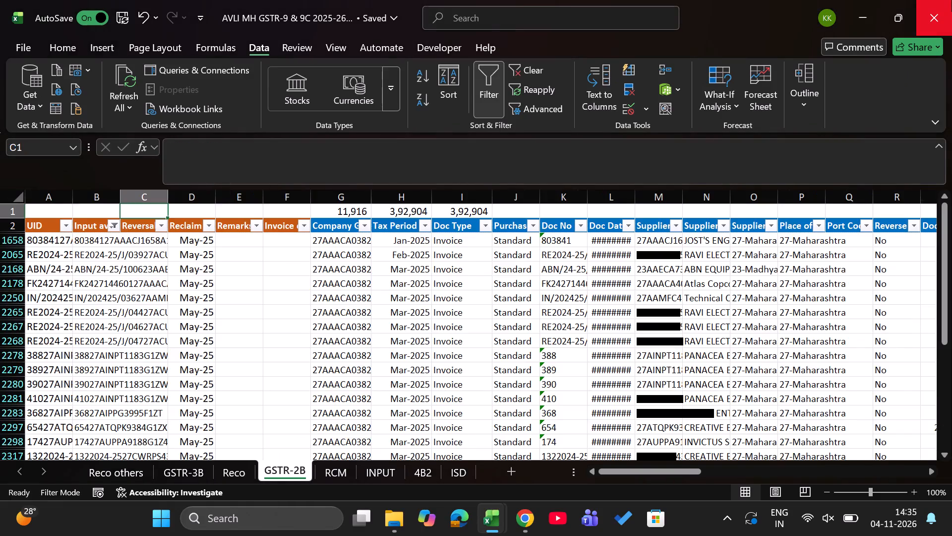
{"action": "key", "text": "Left"}
{"action": "key", "text": "Down"}
{"action": "type", "text": "ac"}
Change the B3 VLOOKUP's table array to column A of the Jun-25 Taken Curr Mon-Rever PRevious m sheet.
{"action": "key", "text": "Down"}
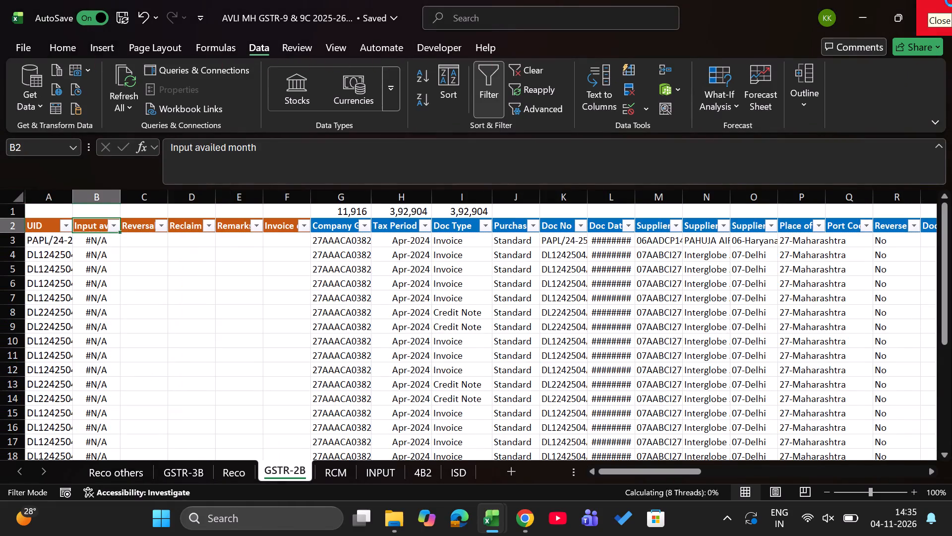
{"action": "left_click", "coordinate": [647, 163]}
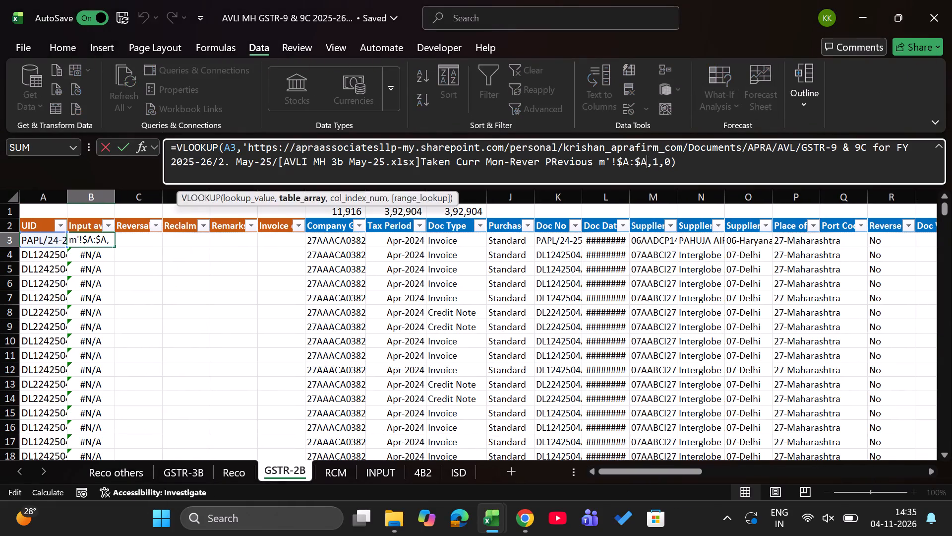
{"action": "key", "text": "shift+Up"}
{"action": "key", "text": "shift+Up"}
{"action": "key", "text": "shift+Up"}
{"action": "key", "text": "shift+Right"}
{"action": "key", "text": "shift+Right"}
{"action": "key", "text": "shift+Right"}
{"action": "key", "text": "shift+Right"}
{"action": "key", "text": "shift+Right"}
{"action": "key", "text": "shift+Right"}
{"action": "key", "text": "shift+Right"}
{"action": "key", "text": "shift+Right"}
{"action": "key", "text": "shift+Right"}
{"action": "key", "text": "shift+Right"}
{"action": "key", "text": "shift+Right"}
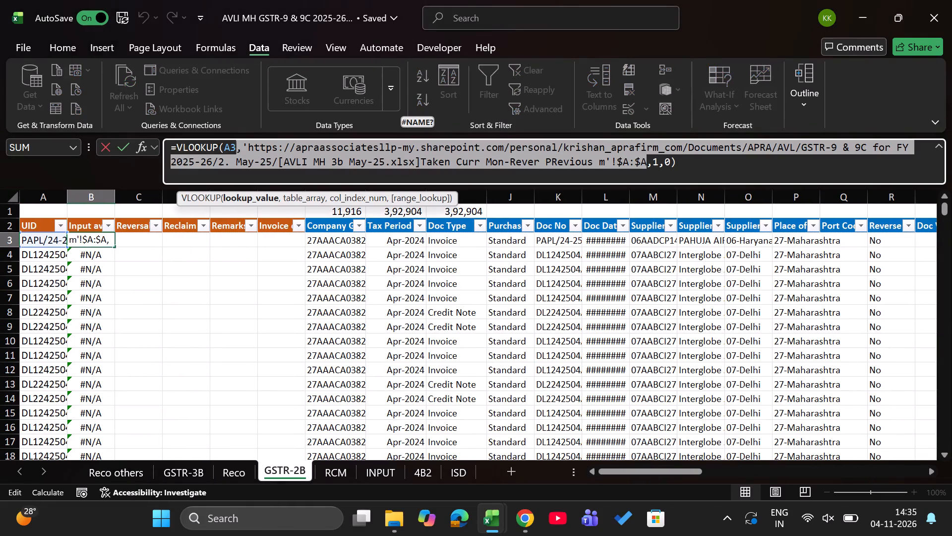
{"action": "key", "text": "shift+Right"}
{"action": "key", "text": "shift+Right"}
{"action": "key", "text": "shift+Left"}
{"action": "key", "text": "alt+Tab"}
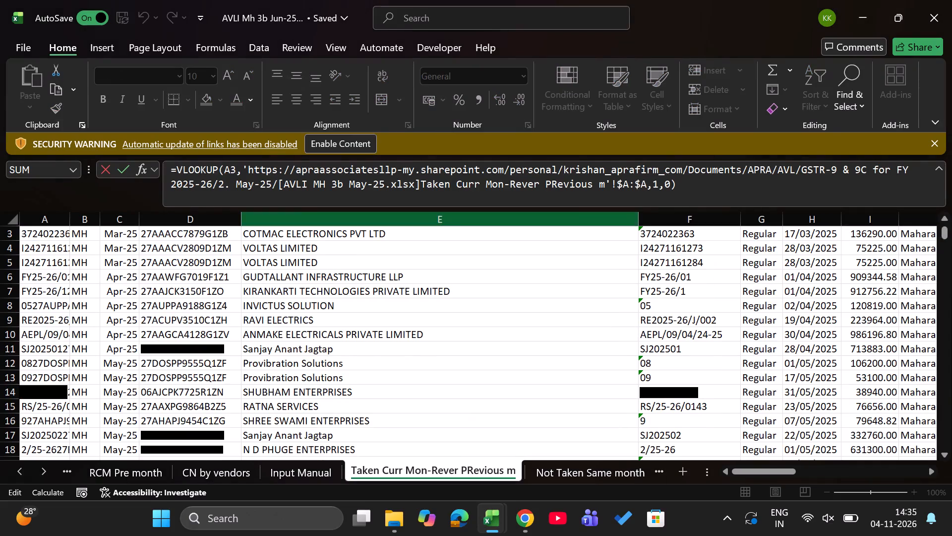
{"action": "left_click", "coordinate": [48, 220]}
{"action": "key", "text": "Return"}
Fill the Jun-25 VLOOKUP from B3 down the Input availed month column through row 6072.
{"action": "key", "text": "Up"}
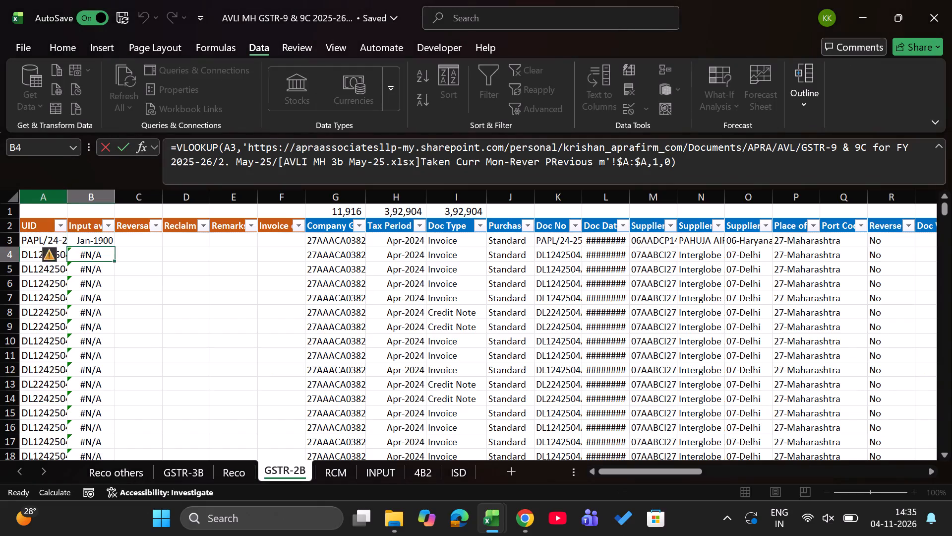
{"action": "key", "text": "Down"}
{"action": "key", "text": "Up"}
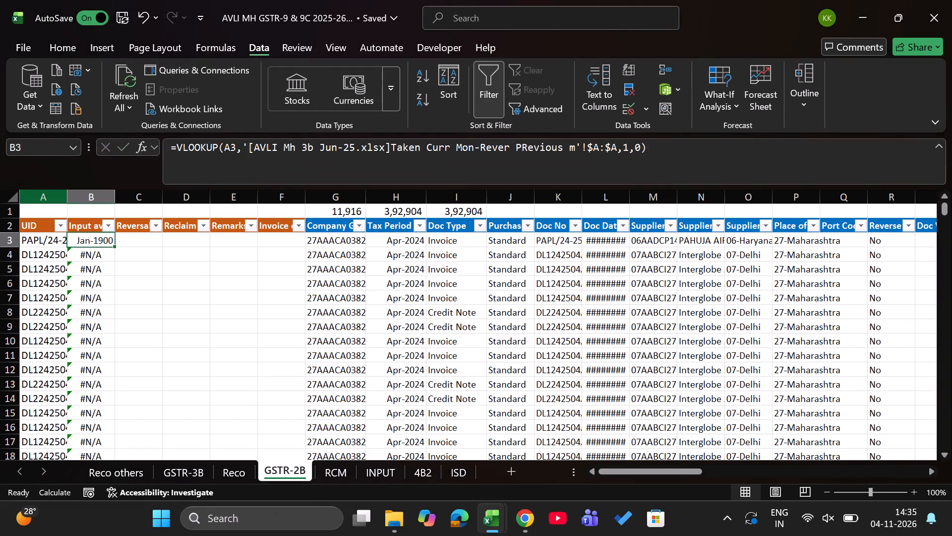
{"action": "key", "text": "Up"}
{"action": "key", "text": "Down"}
{"action": "key", "text": "ctrl+shift+Down"}
{"action": "key", "text": "ctrl+d"}
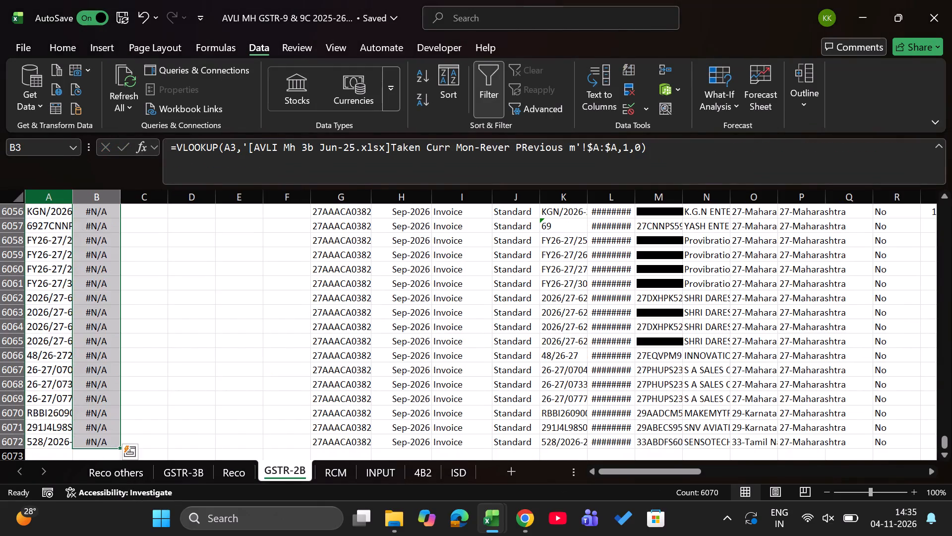
Filter the Input availed month column to exclude #N/A, leaving only invoices matched with Jun-25.
{"action": "key", "text": "ctrl+Up"}
{"action": "key", "text": "alt+Down"}
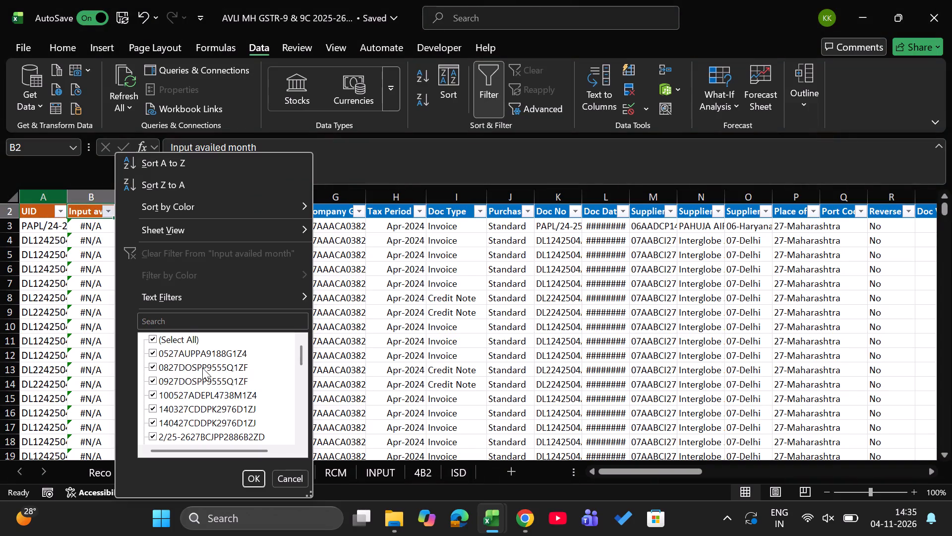
{"action": "scroll", "coordinate": [202, 368], "scroll_direction": "down", "scroll_amount": 8}
{"action": "left_click", "coordinate": [173, 435]}
{"action": "key", "text": "Return"}
Check the tax totals above the filtered GSTR-2B rows against the sum of the Jun-25 sheet's Integrated Tax column.
{"action": "key", "text": "Up"}
{"action": "key", "text": "Up"}
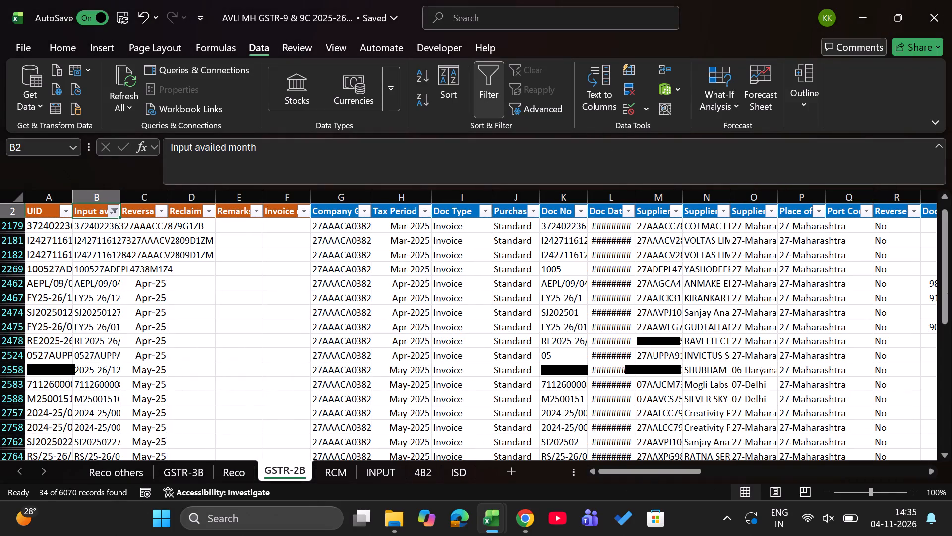
{"action": "key", "text": "Up"}
{"action": "key", "text": "Up"}
{"action": "key", "text": "Right"}
{"action": "key", "text": "Right"}
{"action": "key", "text": "Right"}
{"action": "key", "text": "Right"}
{"action": "key", "text": "Right"}
{"action": "key", "text": "alt+Tab"}
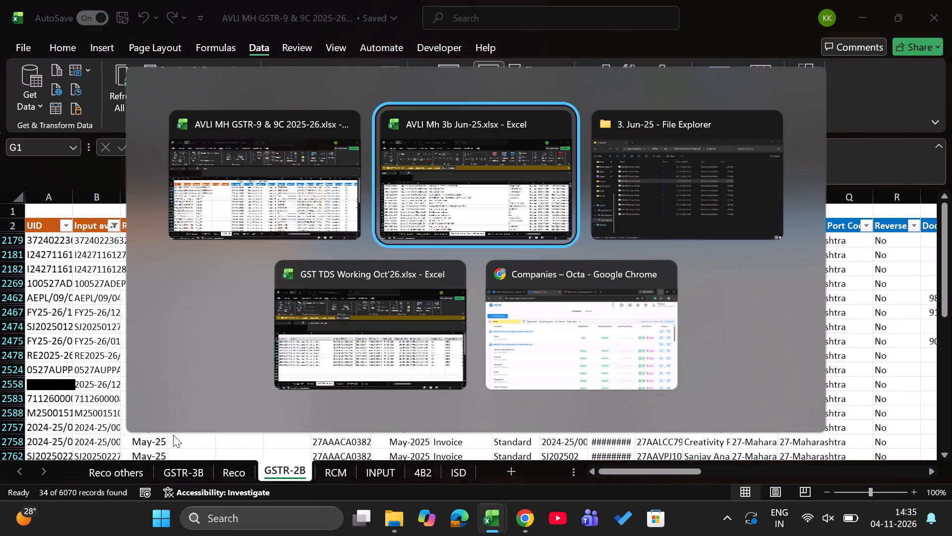
{"action": "key", "text": "Right"}
{"action": "key", "text": "Right"}
{"action": "key", "text": "Left"}
{"action": "key", "text": "Left"}
{"action": "key", "text": "Return"}
{"action": "key", "text": "Right"}
{"action": "key", "text": "Right"}
{"action": "key", "text": "Right"}
{"action": "key", "text": "Right"}
{"action": "key", "text": "Right"}
{"action": "key", "text": "Right"}
{"action": "key", "text": "Right"}
{"action": "key", "text": "Right"}
{"action": "key", "text": "Right"}
{"action": "key", "text": "Right"}
{"action": "key", "text": "Right"}
{"action": "key", "text": "Right"}
{"action": "key", "text": "Right"}
{"action": "key", "text": "Right"}
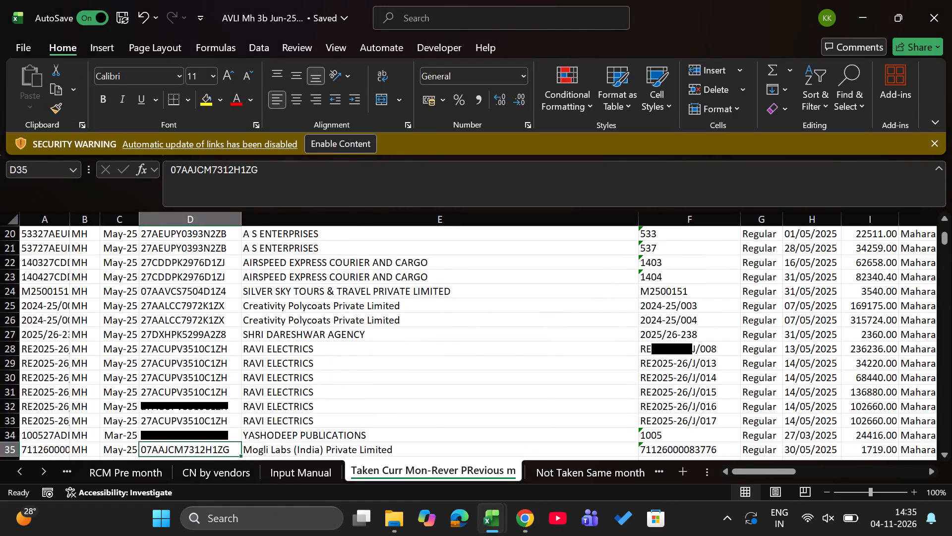
{"action": "key", "text": "Left"}
{"action": "key", "text": "ctrl+shift+Up"}
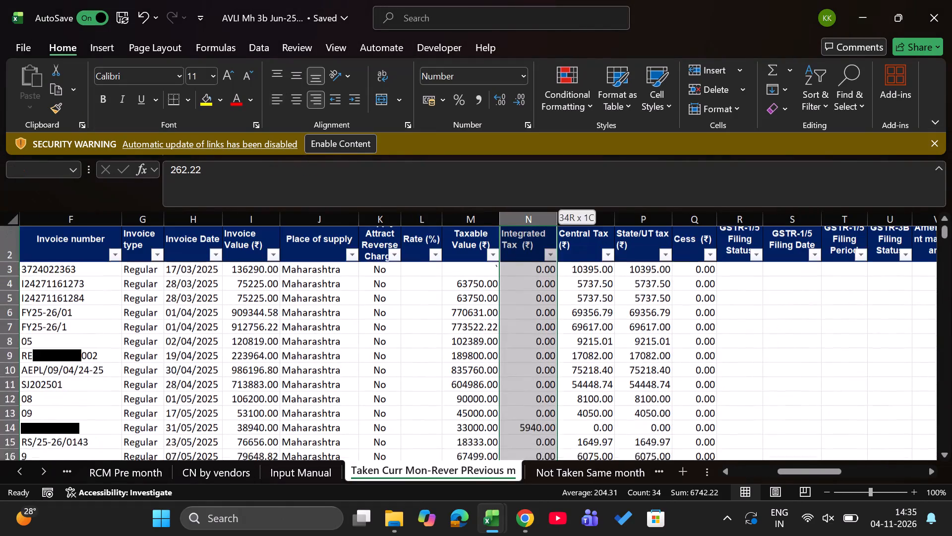
Check the sum of the Jun-25 sheet's Central Tax column and review its last invoice rows.
{"action": "key", "text": "Right"}
{"action": "key", "text": "ctrl+shift+Up"}
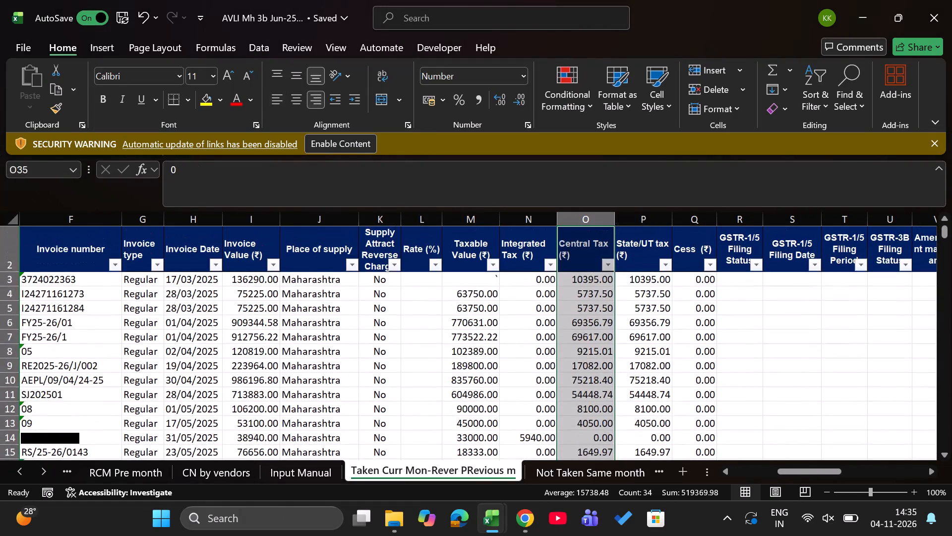
{"action": "key", "text": "Down"}
{"action": "key", "text": "Down"}
{"action": "key", "text": "Down"}
{"action": "key", "text": "Up"}
{"action": "key", "text": "Up"}
{"action": "key", "text": "Up"}
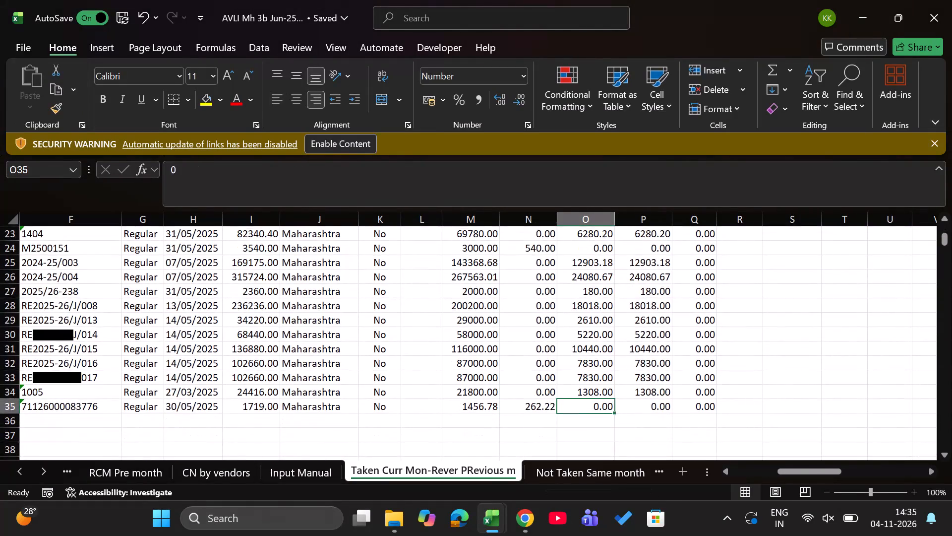
Insert a blank column B before the state column in the Jun-25 workbook's "Taken Curr Mon-Rever PRevious m" sheet.
{"action": "key", "text": "ctrl+shift+Up"}
{"action": "key", "text": "Down"}
{"action": "key", "text": "Up"}
{"action": "key", "text": "ctrl+Up"}
{"action": "key", "text": "Left"}
{"action": "key", "text": "Left"}
{"action": "key", "text": "Left"}
{"action": "key", "text": "Left"}
{"action": "key", "text": "Left"}
{"action": "key", "text": "Left"}
{"action": "key", "text": "Left"}
{"action": "key", "text": "Left"}
{"action": "key", "text": "Left"}
{"action": "key", "text": "Left"}
{"action": "key", "text": "Left"}
{"action": "key", "text": "Left"}
{"action": "key", "text": "Left"}
{"action": "key", "text": "Left"}
{"action": "key", "text": "Left"}
{"action": "key", "text": "Left"}
{"action": "key", "text": "Left"}
{"action": "key", "text": "Left"}
{"action": "key", "text": "Left"}
{"action": "key", "text": "Left"}
{"action": "key", "text": "Left"}
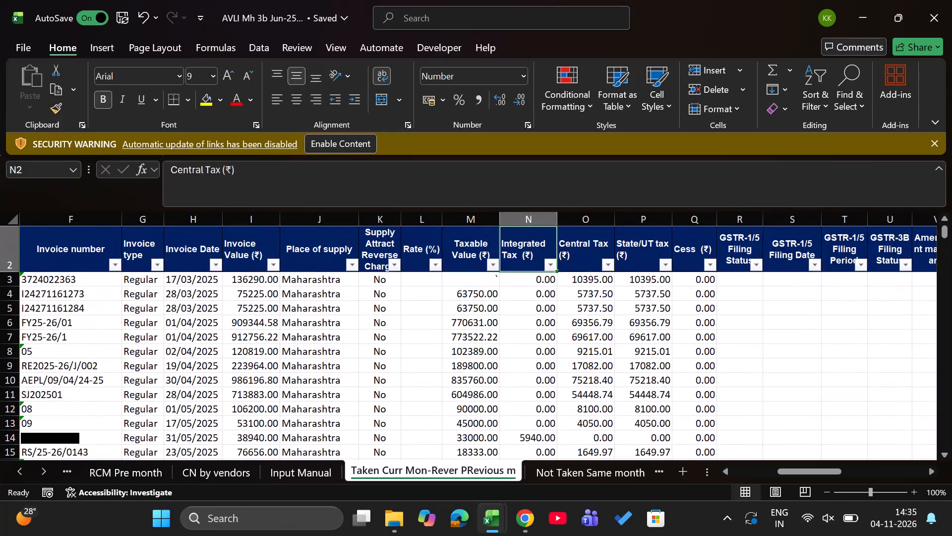
{"action": "key", "text": "Right"}
{"action": "key", "text": "Right"}
{"action": "key", "text": "Left"}
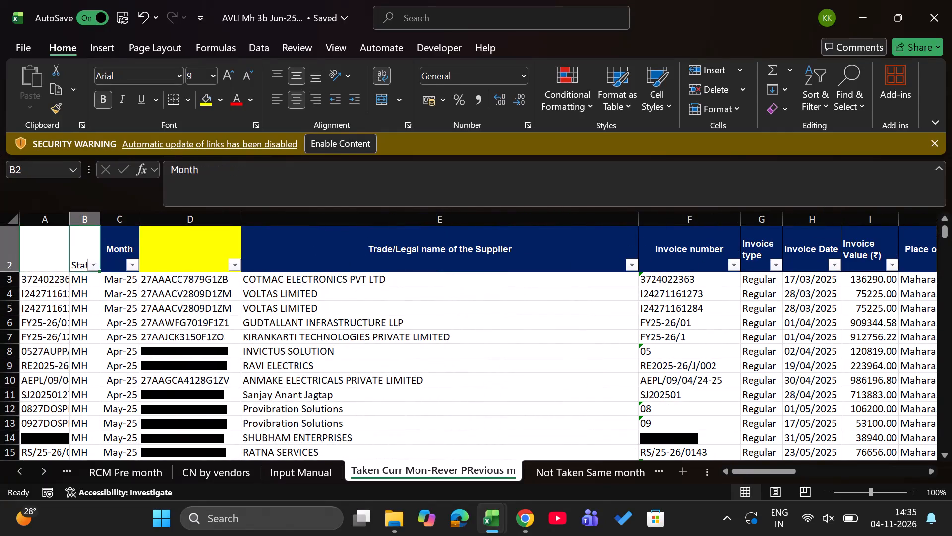
{"action": "key", "text": "ctrl+space"}
{"action": "key", "text": "ctrl+shift+equal"}
Enter a VLOOKUP in B3 that looks up A3 in column A of the GSTR-2B sheet in the AVLI MH GSTR-9 & 9C 2025-26 workbook.
{"action": "key", "text": "Down"}
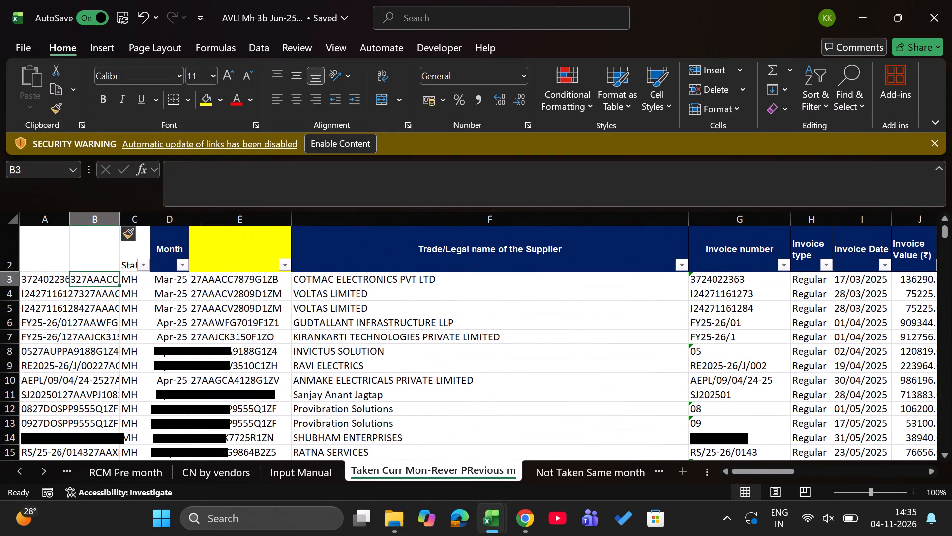
{"action": "type", "text": "=vlo"}
{"action": "key", "text": "Tab"}
{"action": "key", "text": "Left"}
{"action": "key", "text": "comma"}
{"action": "key", "text": "alt+Tab"}
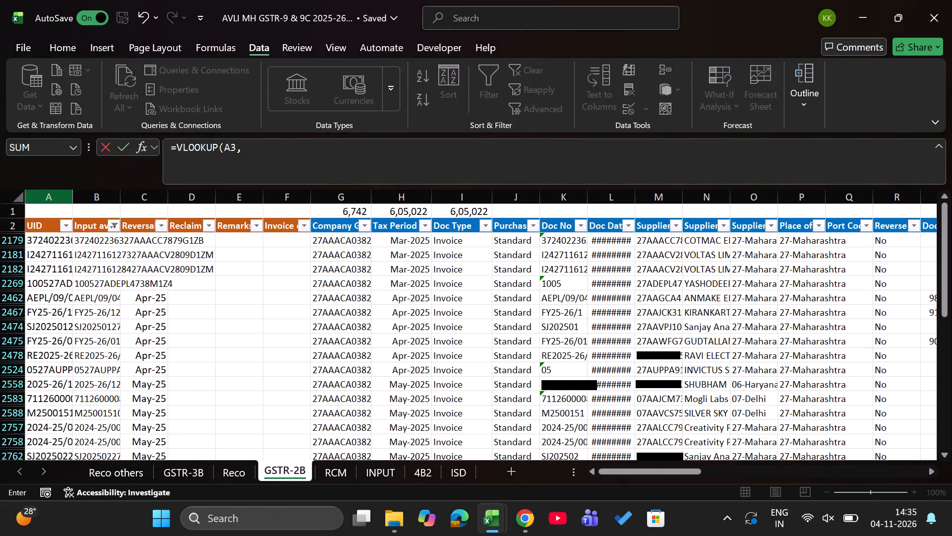
{"action": "left_click", "coordinate": [55, 201]}
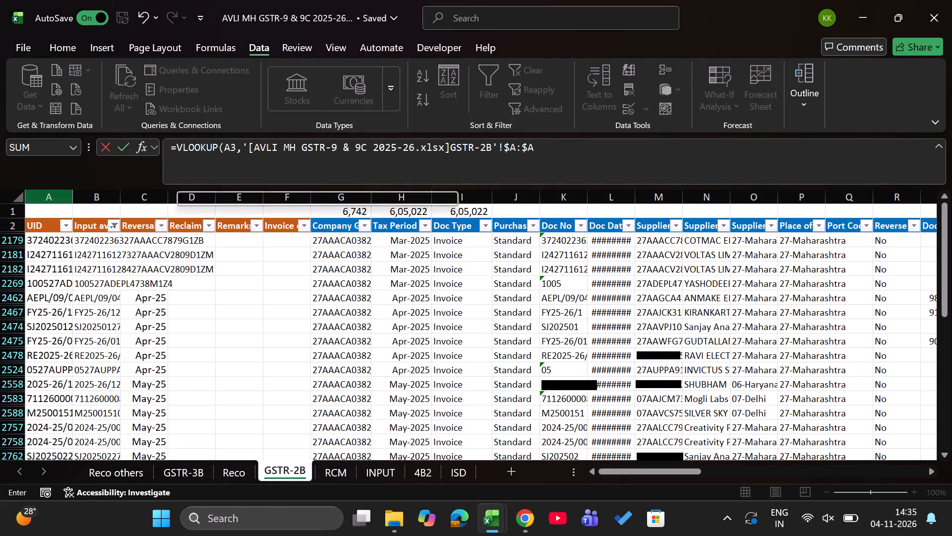
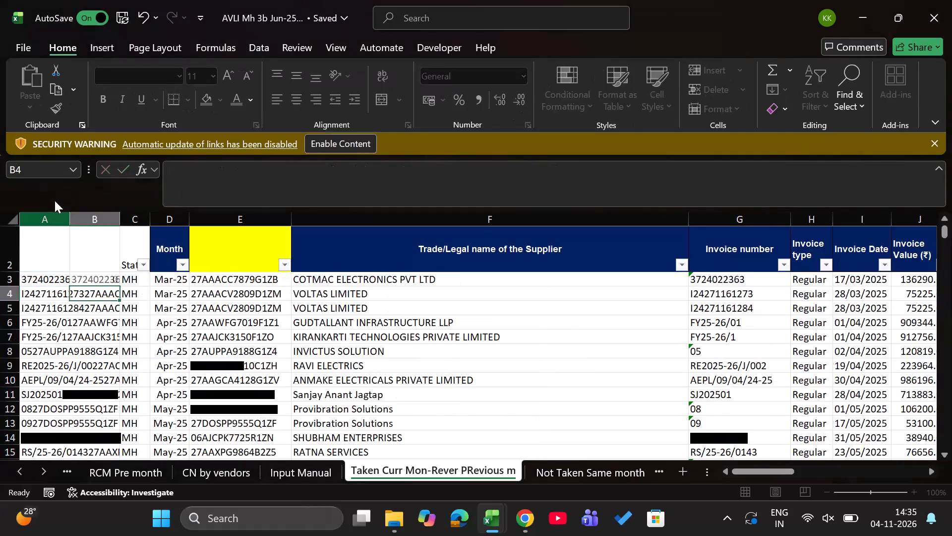
Fill the VLOOKUP from B3 down column B through row 35, the last invoice row.
{"action": "key", "text": "ctrl+Down"}
{"action": "key", "text": "Right"}
{"action": "key", "text": "ctrl+shift+Up"}
{"action": "key", "text": "ctrl+d"}
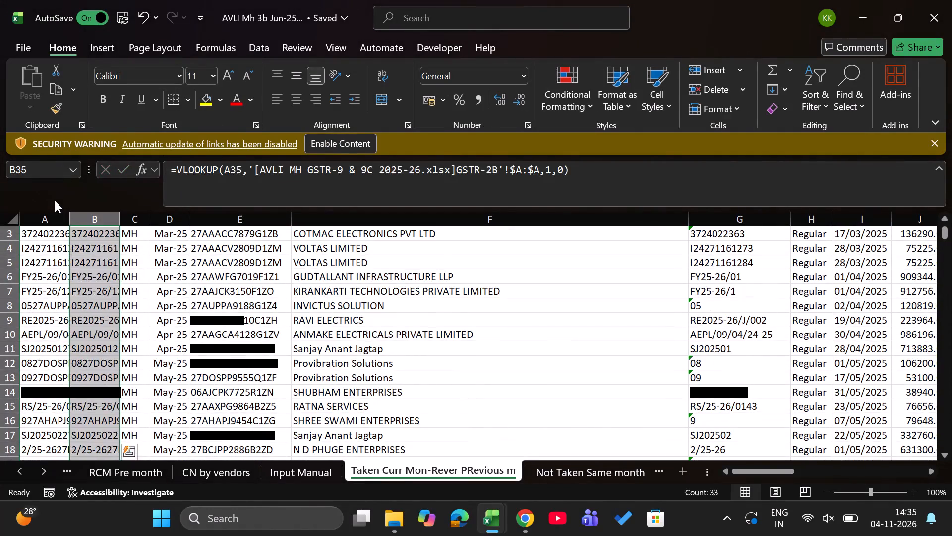
Review the column B lookup results from the last invoice row back up to row 3 for unmatched invoices.
{"action": "key", "text": "Down"}
{"action": "key", "text": "Up"}
{"action": "key", "text": "Up"}
{"action": "key", "text": "Up"}
{"action": "key", "text": "Up"}
{"action": "key", "text": "Up"}
{"action": "key", "text": "Up"}
{"action": "key", "text": "Up"}
{"action": "key", "text": "Up"}
{"action": "key", "text": "Up"}
{"action": "key", "text": "Up"}
{"action": "key", "text": "Up"}
{"action": "key", "text": "Up"}
{"action": "key", "text": "Up"}
{"action": "key", "text": "Up"}
{"action": "key", "text": "Up"}
{"action": "key", "text": "Up"}
{"action": "key", "text": "Up"}
{"action": "key", "text": "Up"}
{"action": "key", "text": "Up"}
{"action": "key", "text": "Up"}
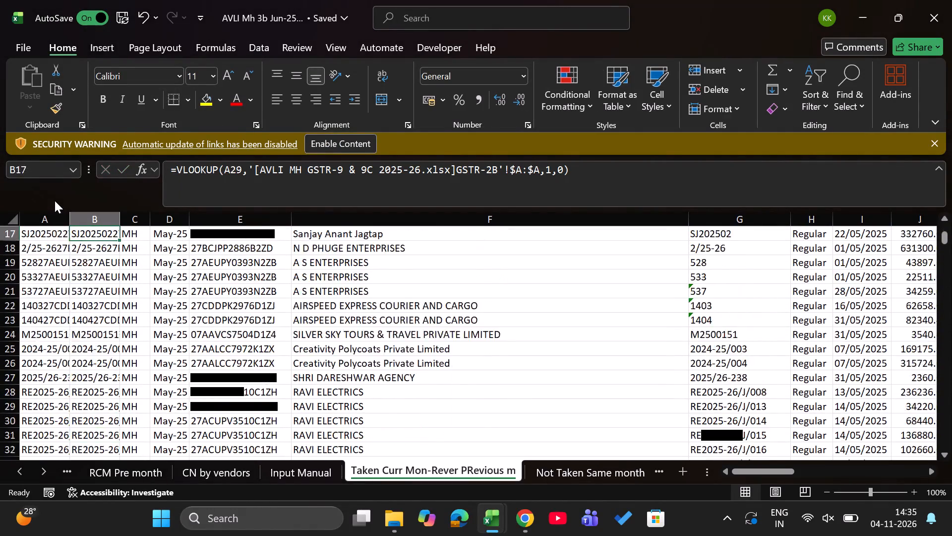
{"action": "key", "text": "Down"}
{"action": "key", "text": "Down"}
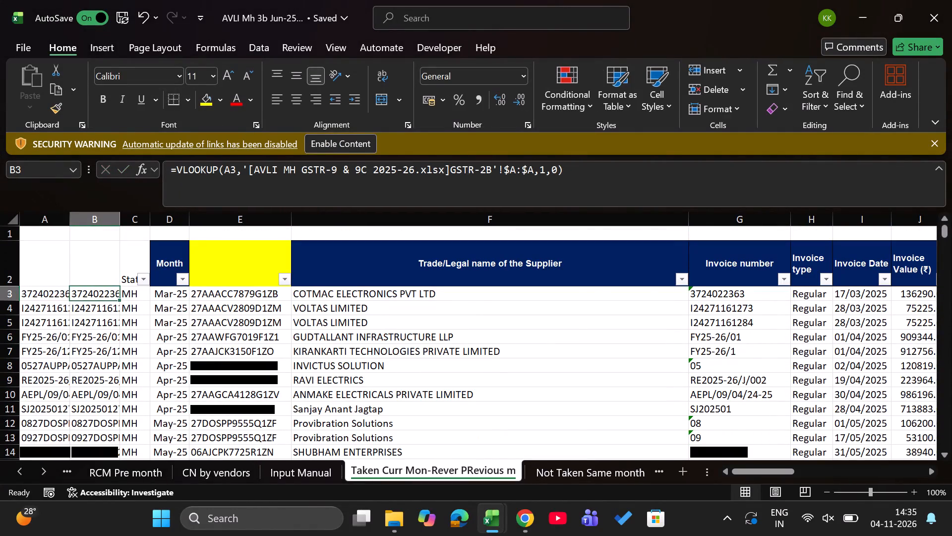
{"action": "scroll", "coordinate": [299, 315], "scroll_direction": "left", "scroll_amount": 1}
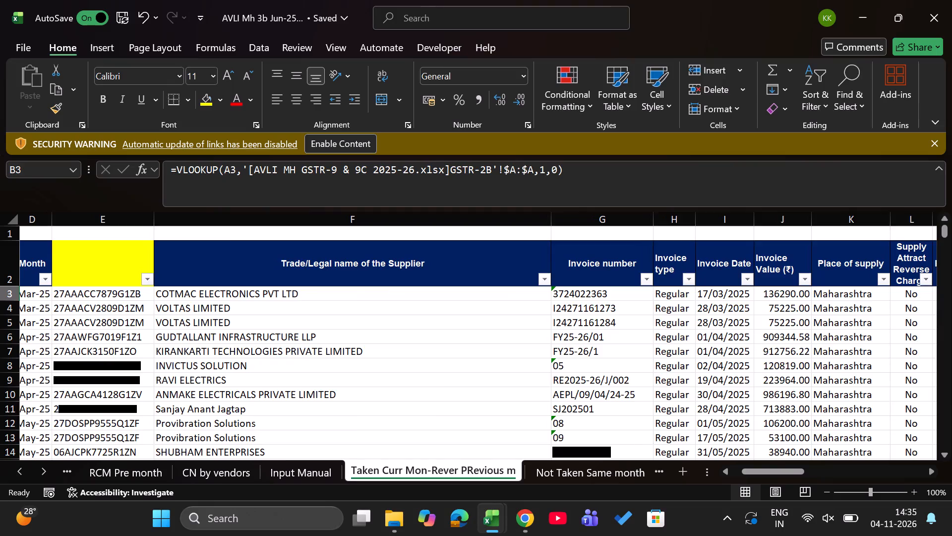
{"action": "scroll", "coordinate": [363, 307], "scroll_direction": "right", "scroll_amount": 3}
Enter a SUBTOTAL formula in D1 with function 9 that sums the column O tax amounts, O3:O35.
{"action": "left_click", "coordinate": [178, 230]}
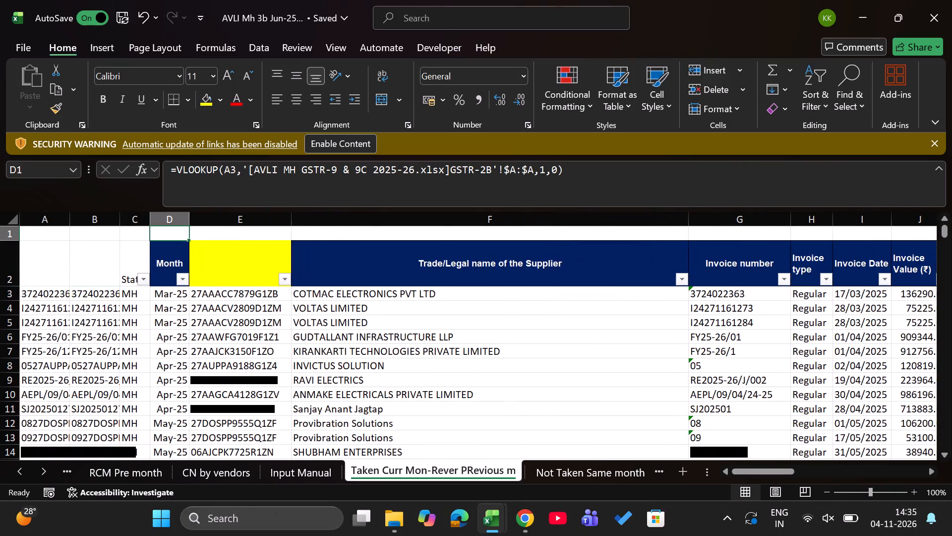
{"action": "type", "text": "=subt"}
{"action": "key", "text": "Tab"}
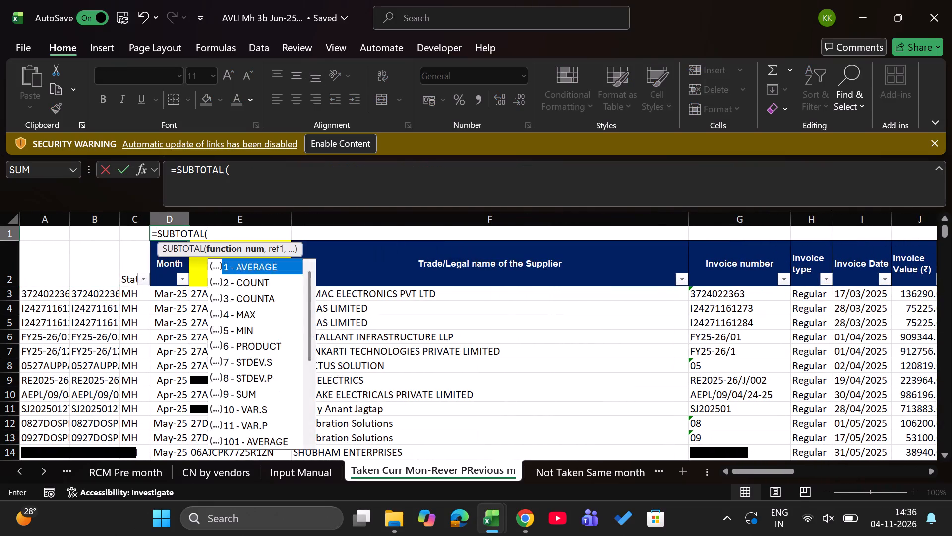
{"action": "type", "text": "9,"}
{"action": "key", "text": "Down"}
{"action": "key", "text": "Down"}
{"action": "key", "text": "Right"}
{"action": "key", "text": "Right"}
{"action": "key", "text": "Right"}
{"action": "key", "text": "Right"}
{"action": "key", "text": "Right"}
{"action": "key", "text": "Right"}
{"action": "key", "text": "Right"}
{"action": "key", "text": "Right"}
{"action": "key", "text": "Right"}
{"action": "key", "text": "Right"}
{"action": "key", "text": "Right"}
{"action": "key", "text": "Right"}
{"action": "key", "text": "Right"}
{"action": "key", "text": "Right"}
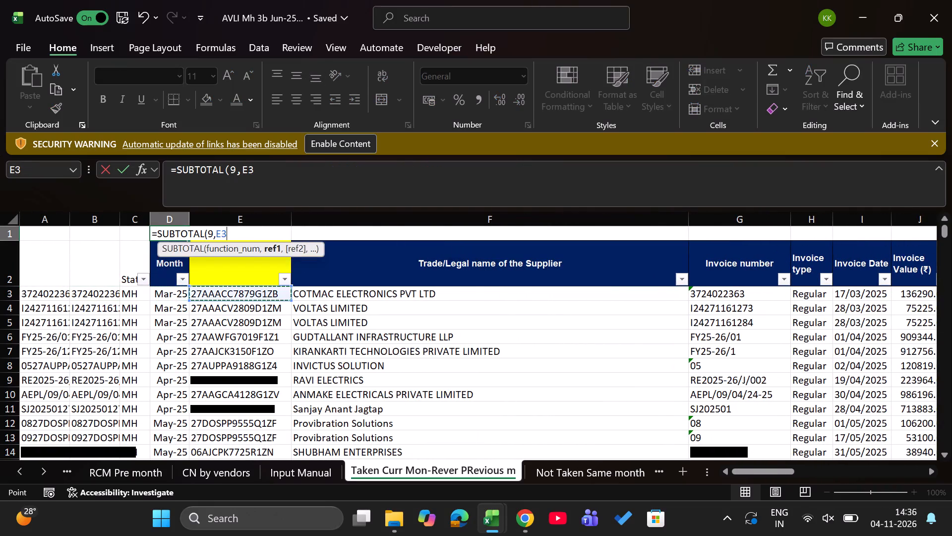
{"action": "key", "text": "Left"}
{"action": "key", "text": "ctrl+shift+Down"}
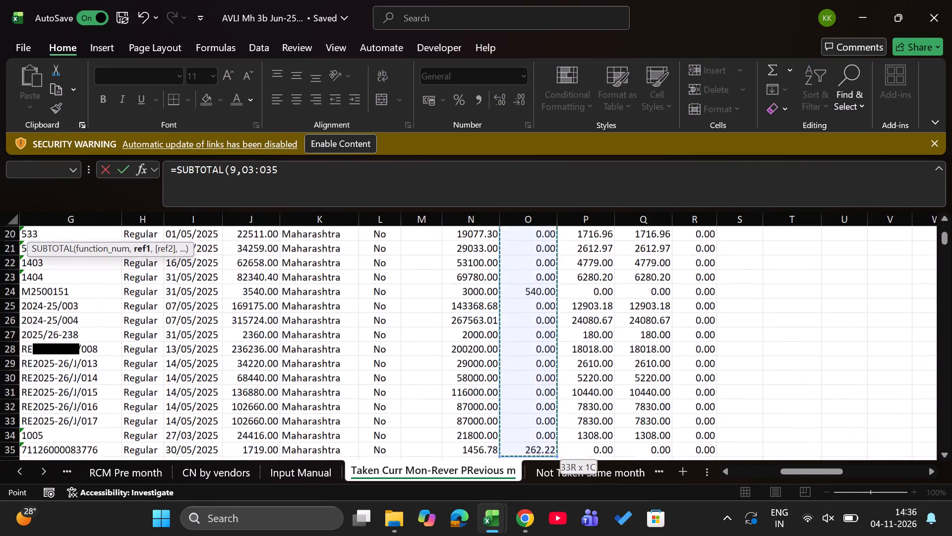
{"action": "key", "text": "Return"}
Copy the D1 subtotal across to E1 and F1 and format the three totals with comma separators and no decimals.
{"action": "key", "text": "Up"}
{"action": "key", "text": "shift+Right"}
{"action": "key", "text": "shift+Right"}
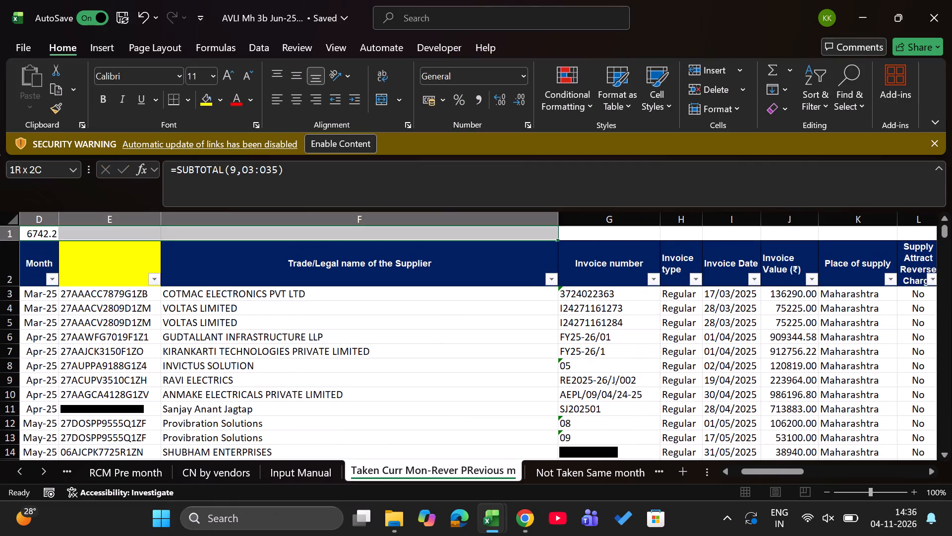
{"action": "key", "text": "ctrl+r"}
{"action": "type", "text": "hk"}
{"action": "key", "text": "alt+h"}
{"action": "key", "text": "9"}
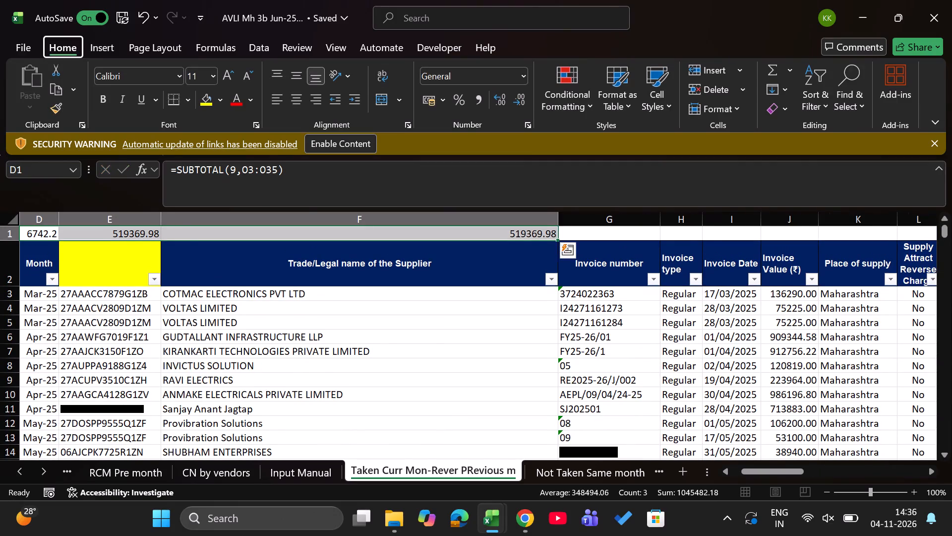
{"action": "key", "text": "alt+h"}
{"action": "key", "text": "9"}
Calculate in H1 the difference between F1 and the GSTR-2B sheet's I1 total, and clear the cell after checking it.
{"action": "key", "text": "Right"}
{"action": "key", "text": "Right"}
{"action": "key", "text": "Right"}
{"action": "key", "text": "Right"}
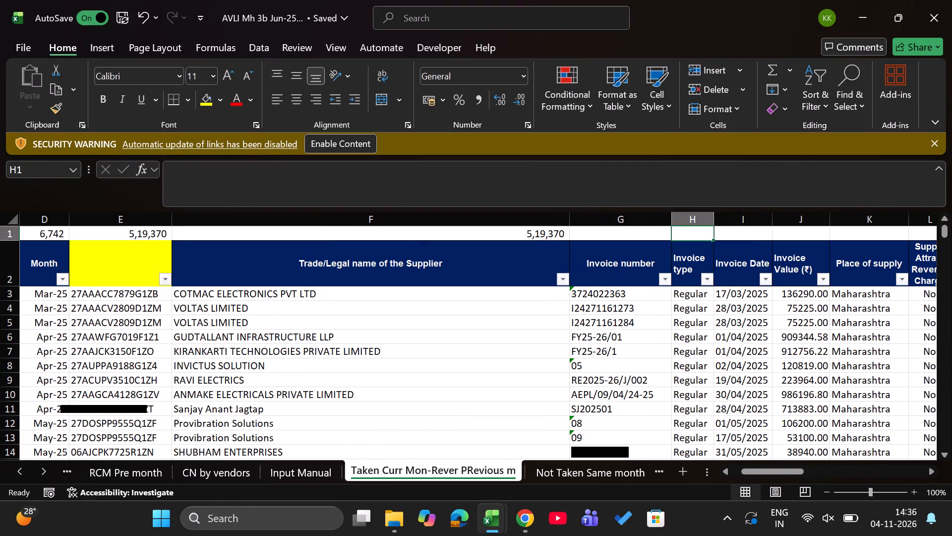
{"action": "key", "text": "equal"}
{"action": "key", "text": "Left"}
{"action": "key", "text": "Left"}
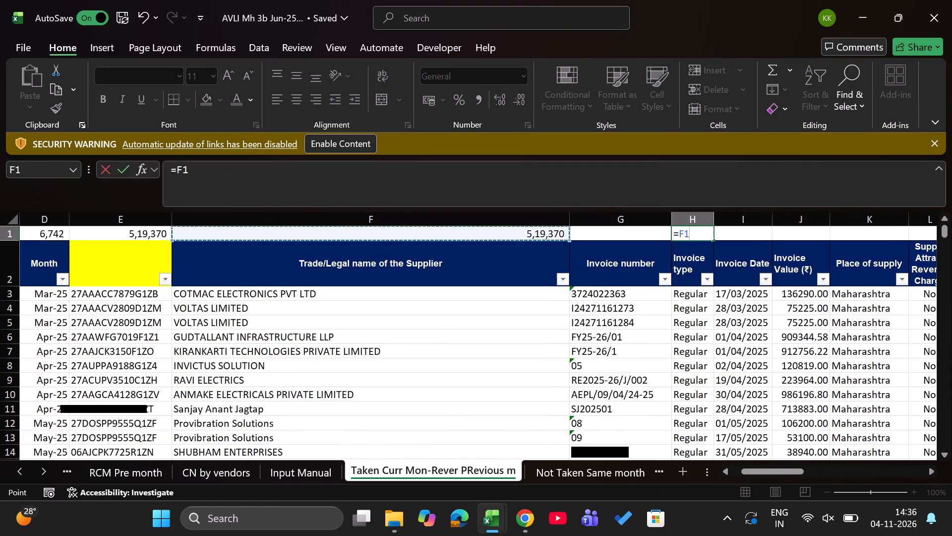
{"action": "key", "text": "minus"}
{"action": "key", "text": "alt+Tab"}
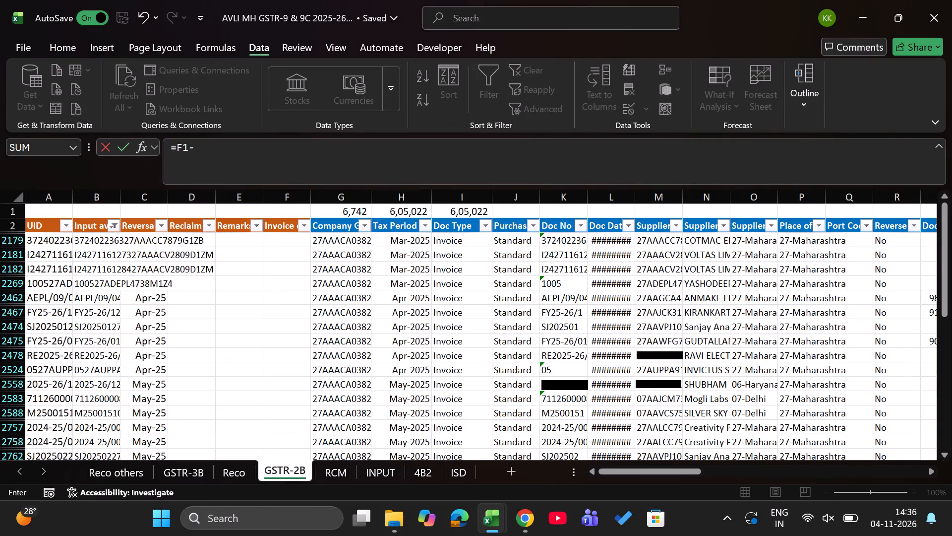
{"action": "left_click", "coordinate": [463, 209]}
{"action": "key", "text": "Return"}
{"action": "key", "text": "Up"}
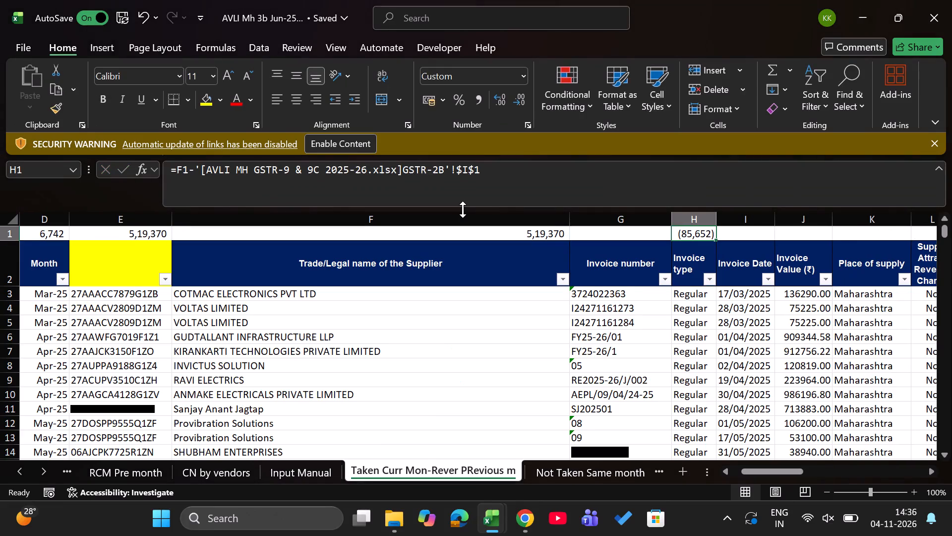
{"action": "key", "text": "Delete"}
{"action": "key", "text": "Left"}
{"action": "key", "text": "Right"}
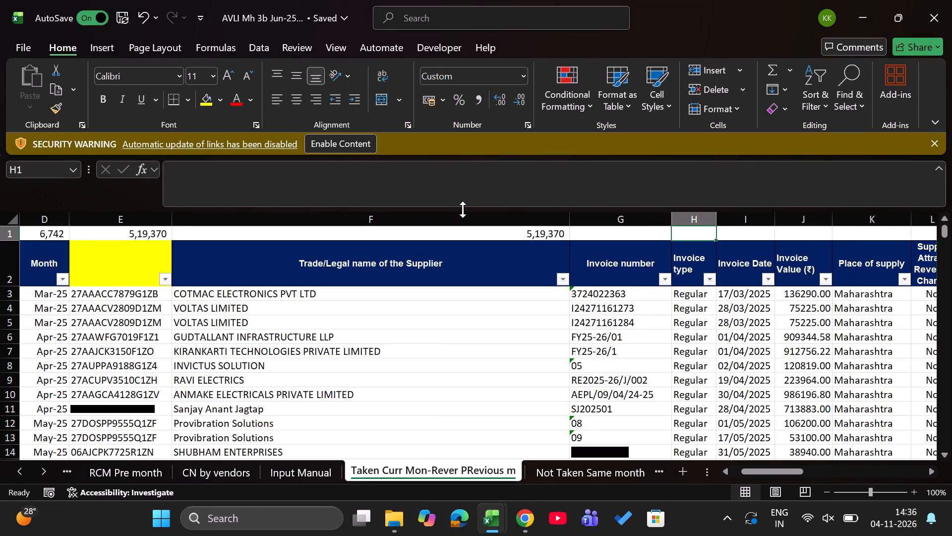
In the GSTR-2B sheet, inspect the filter choices of the Input availed month and Reclaim Month columns without changing them.
{"action": "key", "text": "alt+Tab"}
{"action": "key", "text": "Down"}
{"action": "key", "text": "Up"}
{"action": "key", "text": "Right"}
{"action": "key", "text": "Down"}
{"action": "key", "text": "Left"}
{"action": "key", "text": "Left"}
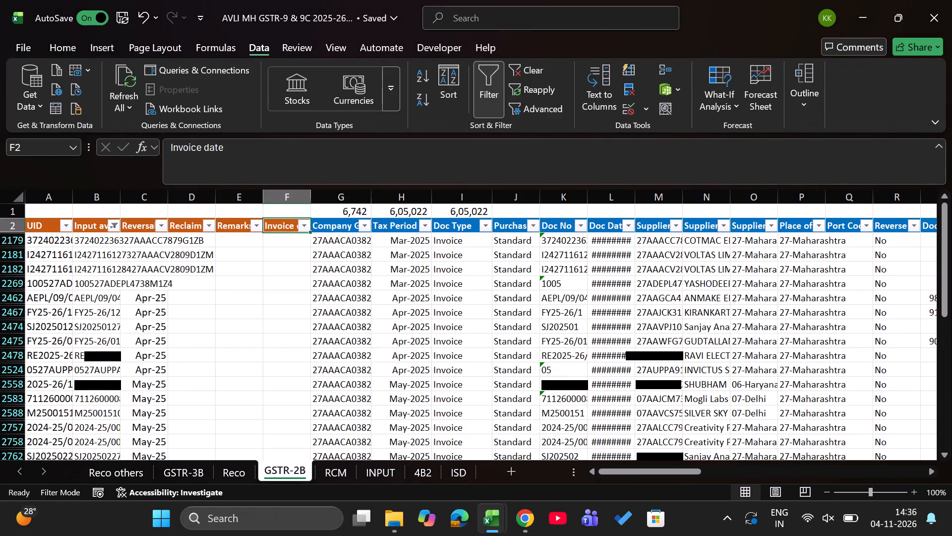
{"action": "key", "text": "Left"}
{"action": "key", "text": "Left"}
{"action": "key", "text": "Left"}
{"action": "key", "text": "Left"}
{"action": "key", "text": "alt+Down"}
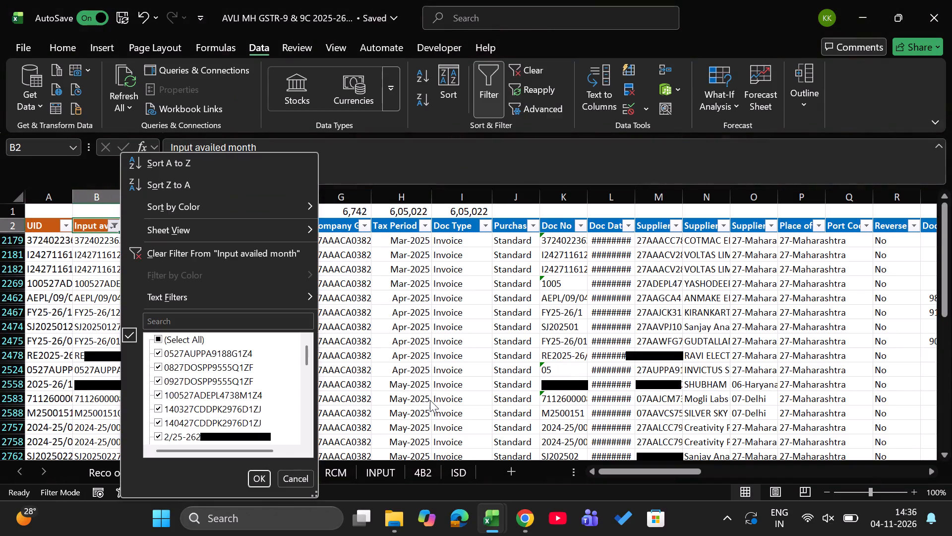
{"action": "scroll", "coordinate": [238, 403], "scroll_direction": "down", "scroll_amount": 6}
{"action": "left_click", "coordinate": [442, 376]}
{"action": "key", "text": "Right"}
{"action": "key", "text": "Right"}
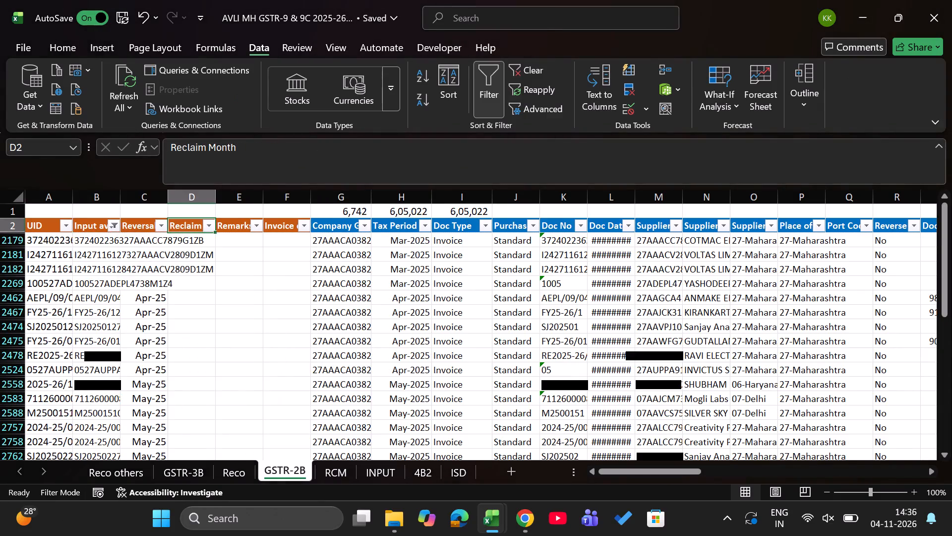
{"action": "key", "text": "alt+Down"}
{"action": "left_click", "coordinate": [373, 341]}
Examine the filtered GSTR-2B rows down to the last one, comparing the reversal month column with the lookup matches in column B.
{"action": "key", "text": "Down"}
{"action": "key", "text": "Left"}
{"action": "key", "text": "ctrl+Down"}
{"action": "key", "text": "Down"}
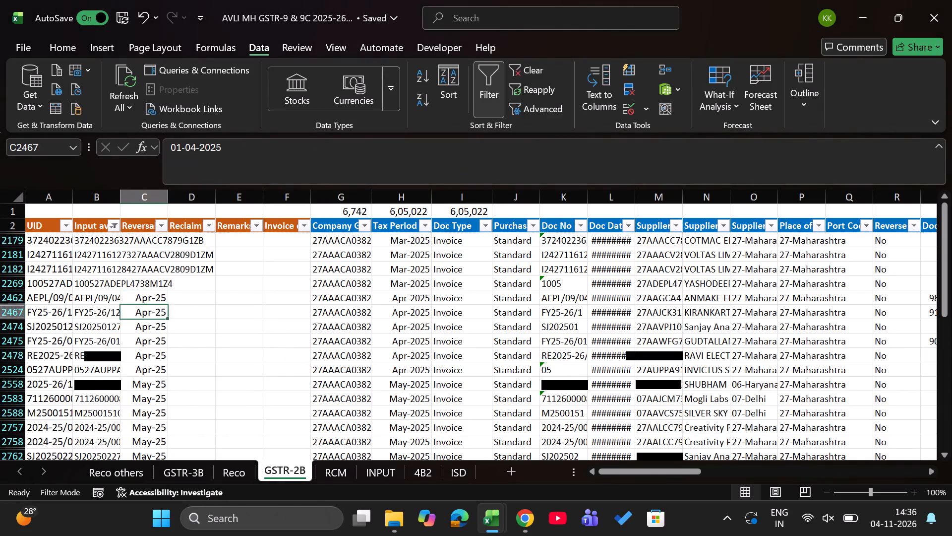
{"action": "key", "text": "Down"}
{"action": "key", "text": "ctrl+Down"}
{"action": "key", "text": "Down"}
{"action": "key", "text": "Down"}
{"action": "key", "text": "Up"}
{"action": "key", "text": "Left"}
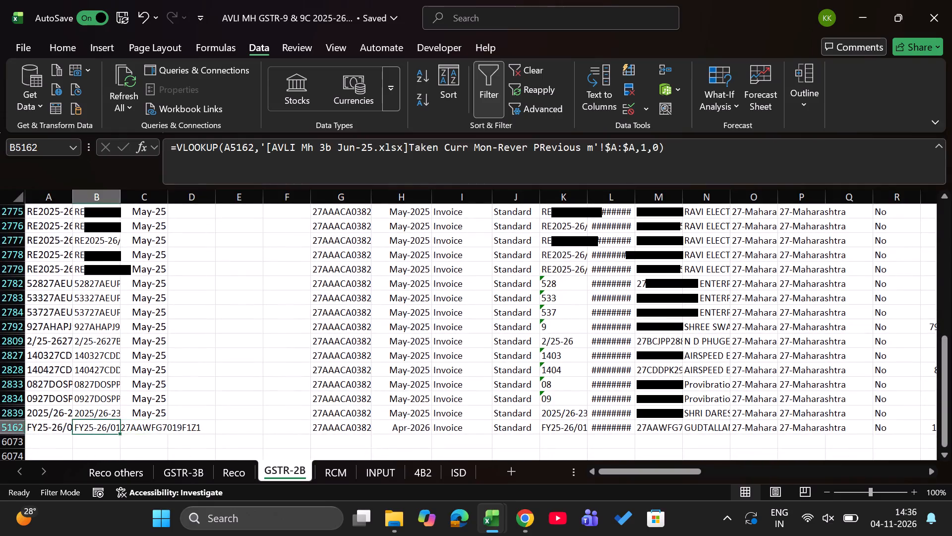
{"action": "key", "text": "Left"}
{"action": "key", "text": "Right"}
{"action": "key", "text": "Right"}
{"action": "key", "text": "ctrl+Up"}
{"action": "key", "text": "ctrl+Up"}
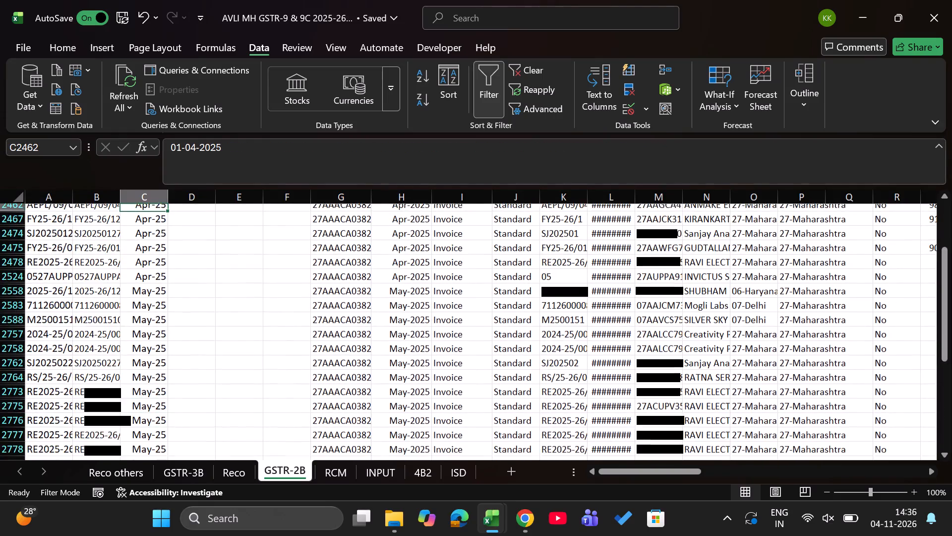
Examine the tax amounts of the filtered GSTR-2B rows across to the CGST (Net) column and its total in row 1.
{"action": "key", "text": "Left"}
{"action": "key", "text": "Left"}
{"action": "key", "text": "Up"}
{"action": "key", "text": "Right"}
{"action": "key", "text": "Right"}
{"action": "key", "text": "Right"}
{"action": "key", "text": "Right"}
{"action": "key", "text": "Right"}
{"action": "key", "text": "Right"}
{"action": "key", "text": "Right"}
{"action": "key", "text": "Right"}
{"action": "key", "text": "Right"}
{"action": "key", "text": "Right"}
{"action": "key", "text": "Right"}
{"action": "key", "text": "Right"}
{"action": "key", "text": "Right"}
{"action": "key", "text": "Right"}
{"action": "key", "text": "Right"}
{"action": "key", "text": "Right"}
{"action": "key", "text": "Right"}
{"action": "key", "text": "Right"}
{"action": "key", "text": "Right"}
{"action": "key", "text": "Right"}
{"action": "key", "text": "Right"}
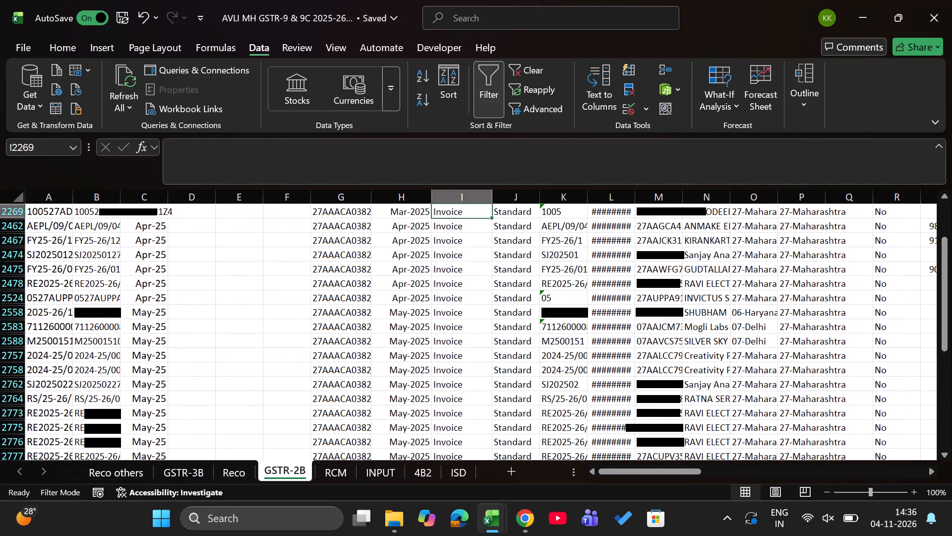
{"action": "key", "text": "Left"}
{"action": "key", "text": "Left"}
{"action": "key", "text": "Left"}
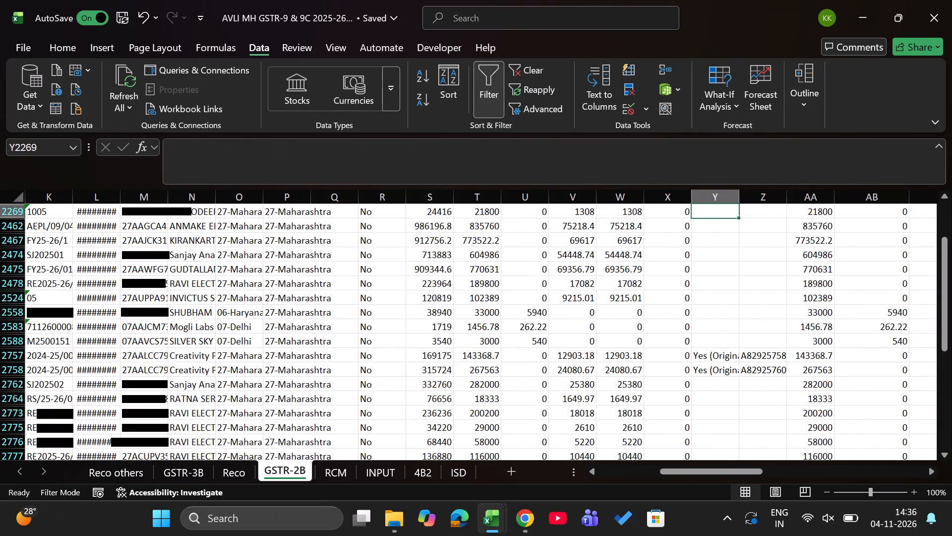
{"action": "key", "text": "Right"}
{"action": "key", "text": "Right"}
{"action": "key", "text": "Right"}
{"action": "key", "text": "Right"}
{"action": "key", "text": "Up"}
{"action": "key", "text": "Up"}
{"action": "key", "text": "Up"}
{"action": "key", "text": "Up"}
{"action": "key", "text": "Up"}
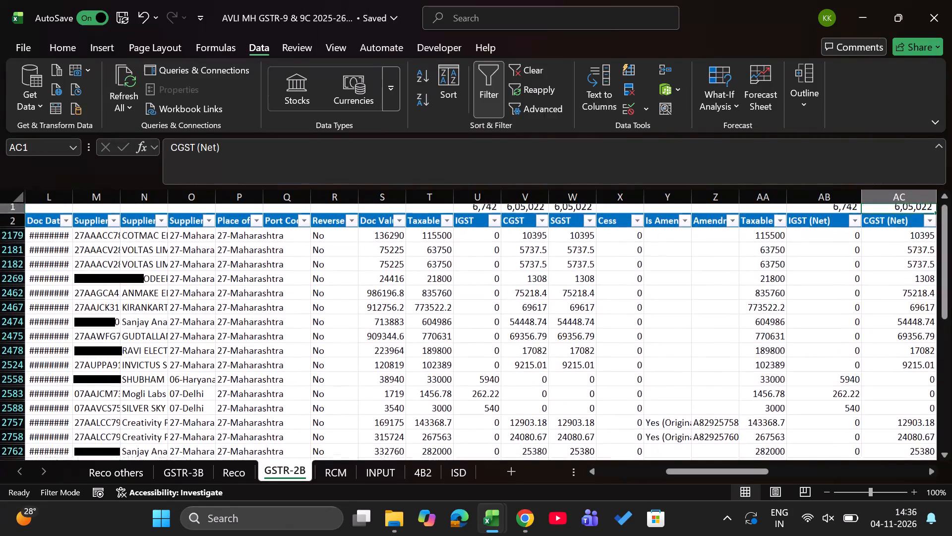
Filter the GSTR-2B sheet's Is Amendment column to show only the Yes (Original) rows.
{"action": "key", "text": "Up"}
{"action": "key", "text": "Down"}
{"action": "key", "text": "Down"}
{"action": "key", "text": "Left"}
{"action": "key", "text": "Left"}
{"action": "key", "text": "Up"}
{"action": "key", "text": "Left"}
{"action": "key", "text": "Left"}
{"action": "key", "text": "alt+Down"}
{"action": "key", "text": "alt+Down"}
{"action": "key", "text": "alt+Down"}
{"action": "key", "text": "alt+Down"}
{"action": "key", "text": "alt+Down"}
{"action": "key", "text": "alt+Down"}
{"action": "key", "text": "alt+Down"}
{"action": "key", "text": "alt+Down"}
{"action": "key", "text": "alt+Down"}
{"action": "key", "text": "alt+Down"}
{"action": "key", "text": "alt+Down"}
{"action": "key", "text": "alt+Down"}
{"action": "key", "text": "alt+Down"}
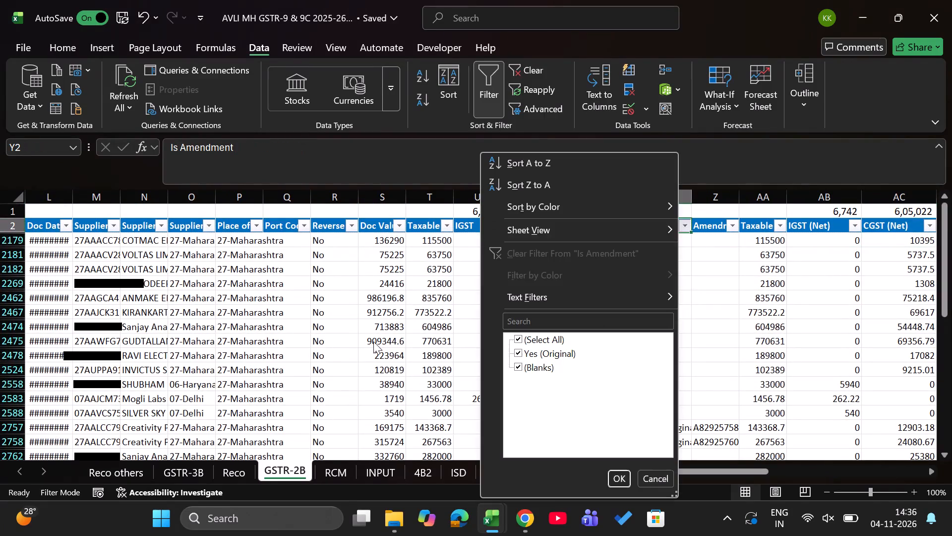
{"action": "key", "text": "Down"}
{"action": "key", "text": "Up"}
{"action": "key", "text": "Up"}
{"action": "key", "text": "space"}
{"action": "key", "text": "Return"}
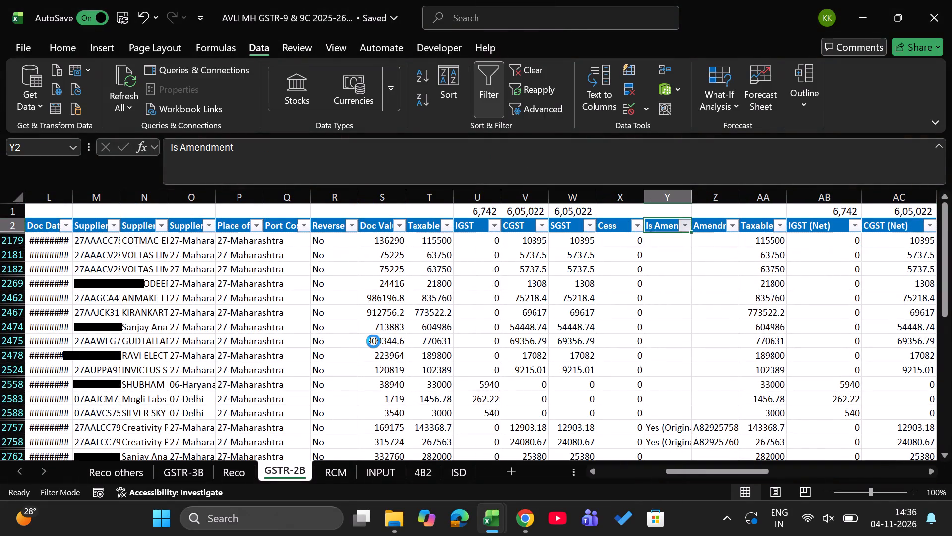
Examine the amended rows across the net tax, original document and GSTR-1 period columns.
{"action": "key", "text": "Down"}
{"action": "key", "text": "Right"}
{"action": "key", "text": "Right"}
{"action": "key", "text": "Right"}
{"action": "key", "text": "Right"}
{"action": "key", "text": "Right"}
{"action": "key", "text": "Right"}
{"action": "key", "text": "Right"}
{"action": "key", "text": "Right"}
{"action": "key", "text": "Right"}
{"action": "key", "text": "Right"}
{"action": "key", "text": "Right"}
{"action": "key", "text": "Right"}
{"action": "key", "text": "Right"}
{"action": "key", "text": "Right"}
{"action": "key", "text": "Right"}
{"action": "key", "text": "Right"}
{"action": "key", "text": "Right"}
{"action": "key", "text": "Right"}
{"action": "key", "text": "Right"}
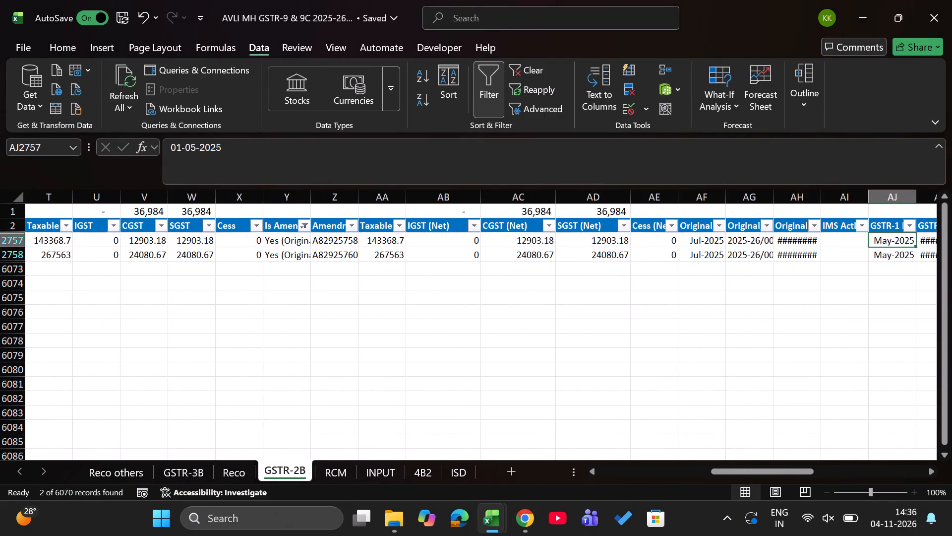
{"action": "key", "text": "Left"}
{"action": "key", "text": "Left"}
{"action": "key", "text": "Left"}
{"action": "key", "text": "Down"}
{"action": "key", "text": "Up"}
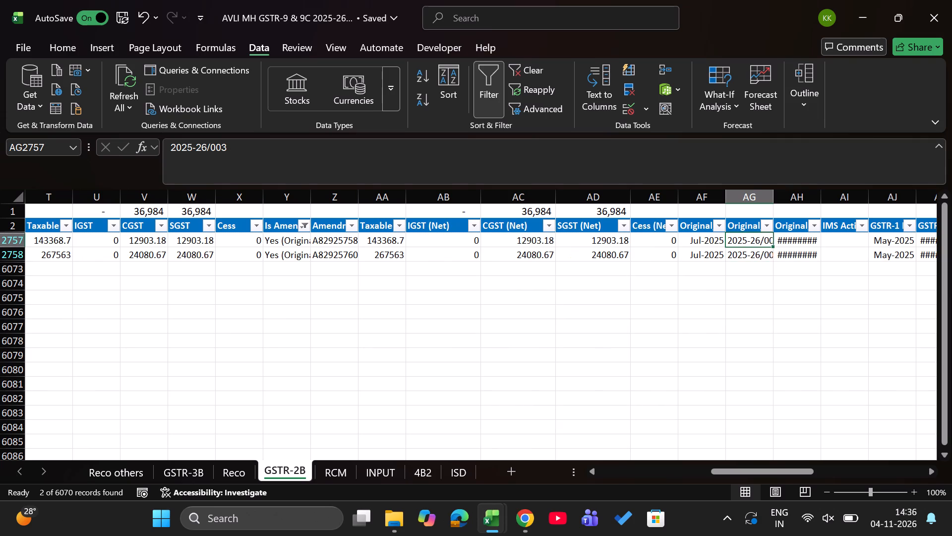
Examine the same amended rows from the UID and reversal month columns through to their Doc No values.
{"action": "key", "text": "Up"}
{"action": "key", "text": "ctrl+Left"}
{"action": "key", "text": "Down"}
{"action": "key", "text": "Right"}
{"action": "key", "text": "Right"}
{"action": "key", "text": "Right"}
{"action": "key", "text": "Right"}
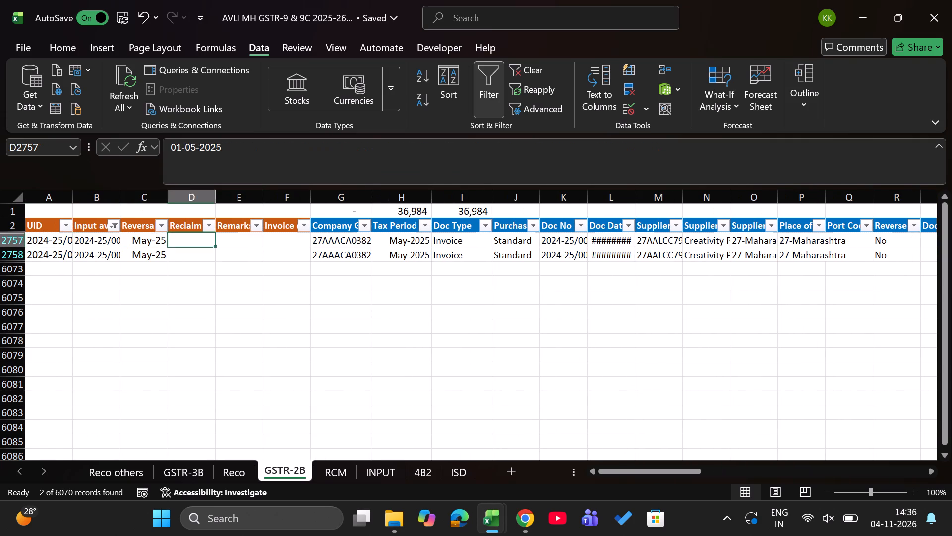
{"action": "key", "text": "Right"}
{"action": "key", "text": "Right"}
{"action": "key", "text": "Right"}
{"action": "key", "text": "Right"}
{"action": "key", "text": "Right"}
{"action": "key", "text": "Right"}
{"action": "key", "text": "Down"}
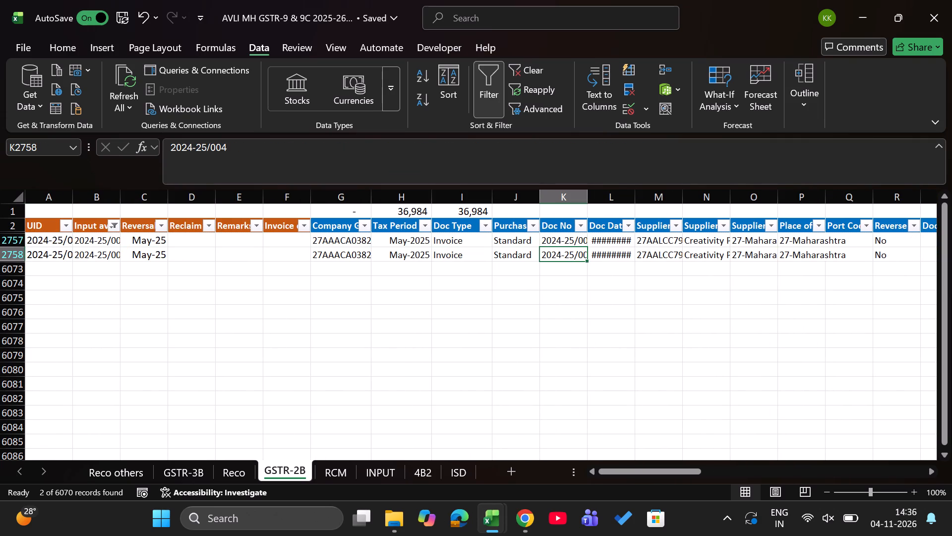
Copy the original document number 2025-26/003 from the first amended row, in cell AG2757.
{"action": "scroll", "coordinate": [568, 327], "scroll_direction": "left", "scroll_amount": 6}
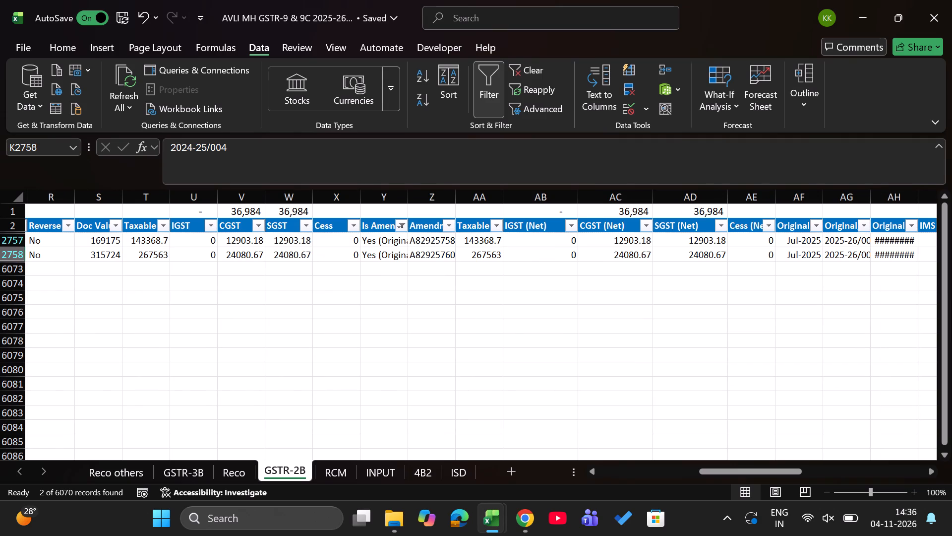
{"action": "left_click", "coordinate": [820, 241]}
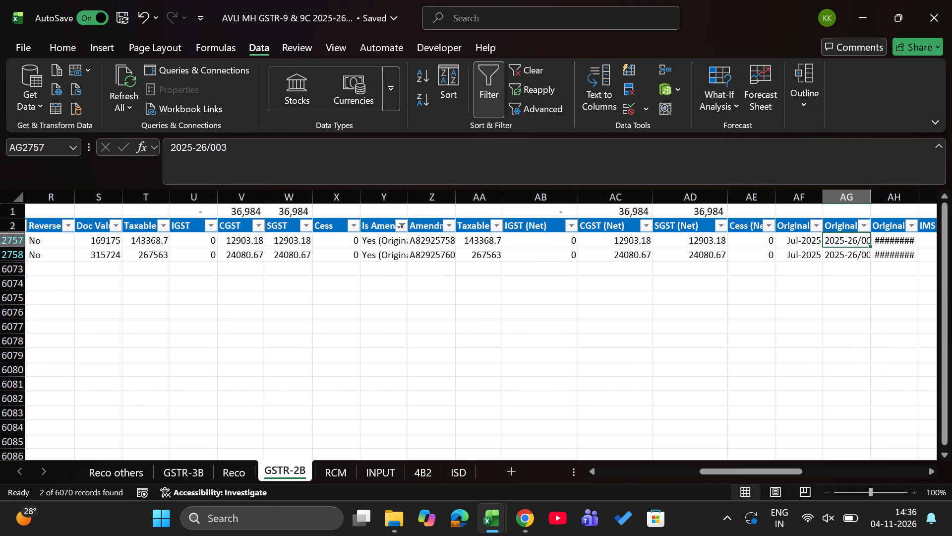
{"action": "key", "text": "ctrl+c"}
Restore all rows in the Is Amendment column's filter.
{"action": "key", "text": "Up"}
{"action": "key", "text": "Left"}
{"action": "key", "text": "Left"}
{"action": "key", "text": "Left"}
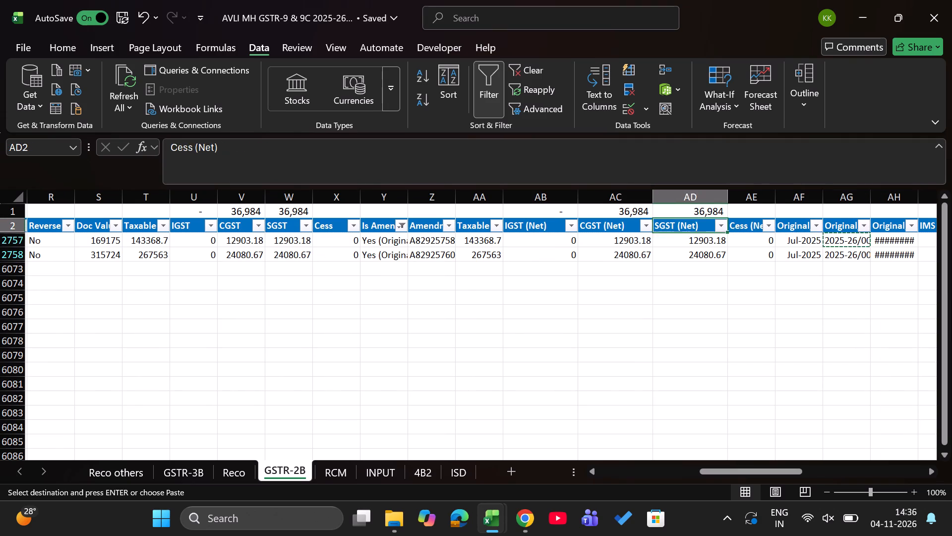
{"action": "key", "text": "Left"}
{"action": "key", "text": "Left"}
{"action": "key", "text": "Left"}
{"action": "key", "text": "Left"}
{"action": "key", "text": "Left"}
{"action": "key", "text": "alt+Down"}
{"action": "key", "text": "alt+Down"}
{"action": "key", "text": "alt+Down"}
{"action": "key", "text": "alt+Down"}
{"action": "key", "text": "alt+Down"}
{"action": "key", "text": "alt+Down"}
{"action": "key", "text": "alt+Down"}
{"action": "key", "text": "alt+Down"}
{"action": "key", "text": "alt+Down"}
{"action": "key", "text": "alt+Down"}
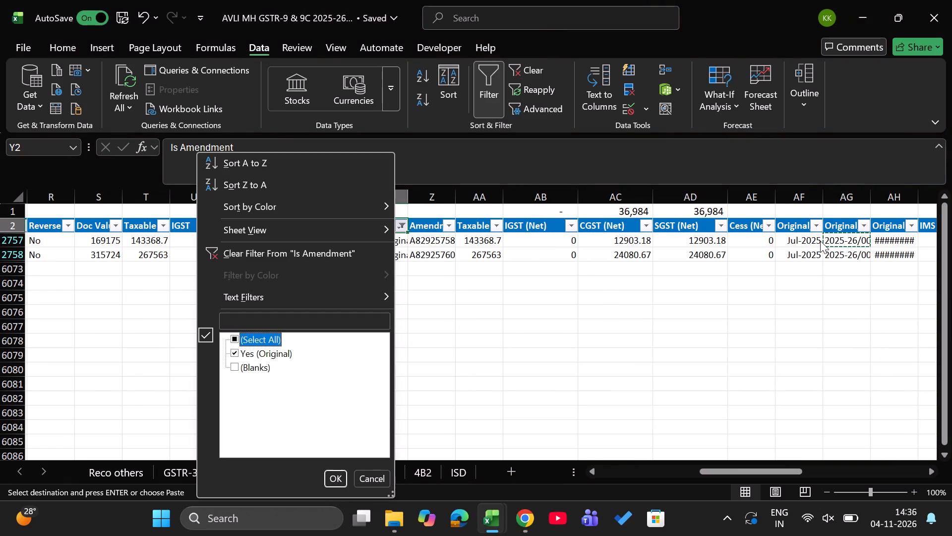
{"action": "key", "text": "space"}
{"action": "key", "text": "Return"}
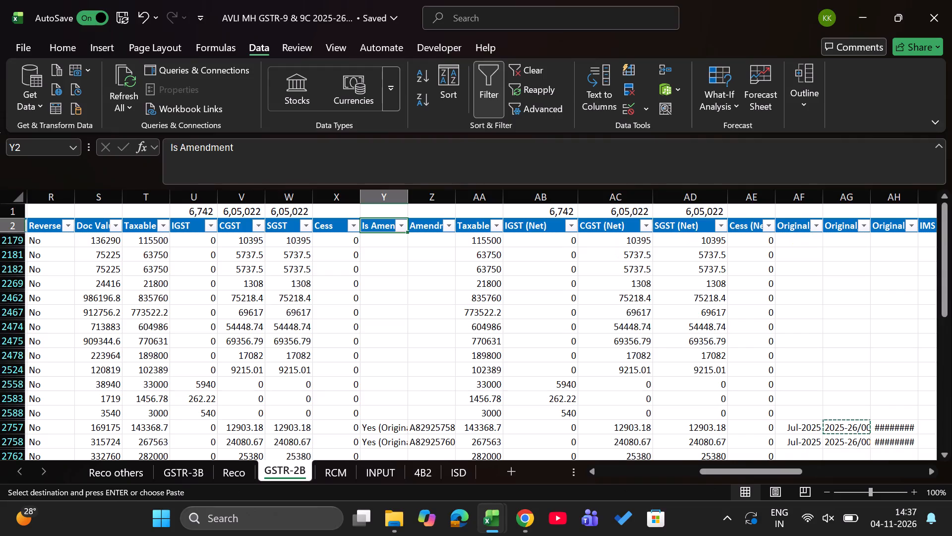
Search the Doc No column's filter for the copied number 2025-26/003, leaving the filter unapplied.
{"action": "key", "text": "ctrl+Up"}
{"action": "key", "text": "Down"}
{"action": "key", "text": "ctrl+Left"}
{"action": "key", "text": "Right"}
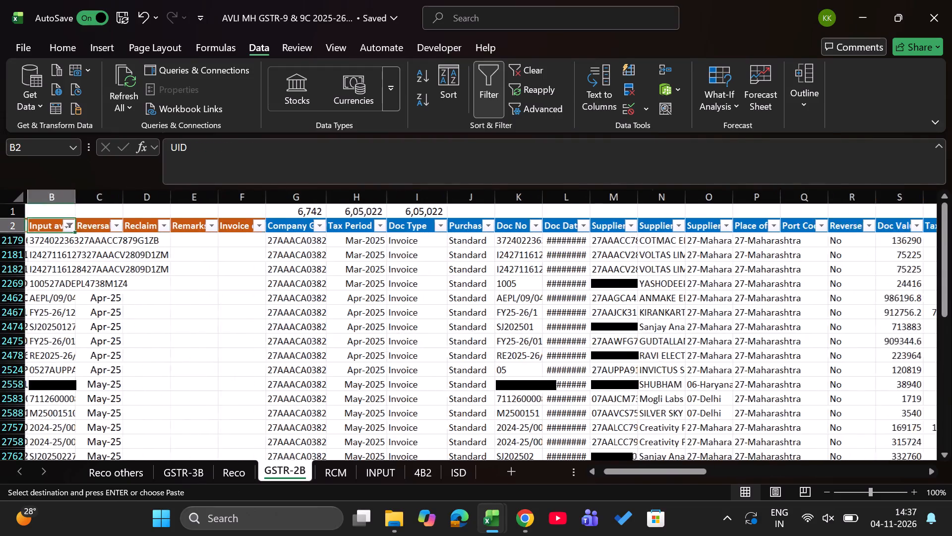
{"action": "key", "text": "Right"}
{"action": "key", "text": "Right"}
{"action": "key", "text": "Right"}
{"action": "key", "text": "Right"}
{"action": "key", "text": "Right"}
{"action": "key", "text": "Right"}
{"action": "key", "text": "Right"}
{"action": "key", "text": "Right"}
{"action": "key", "text": "Right"}
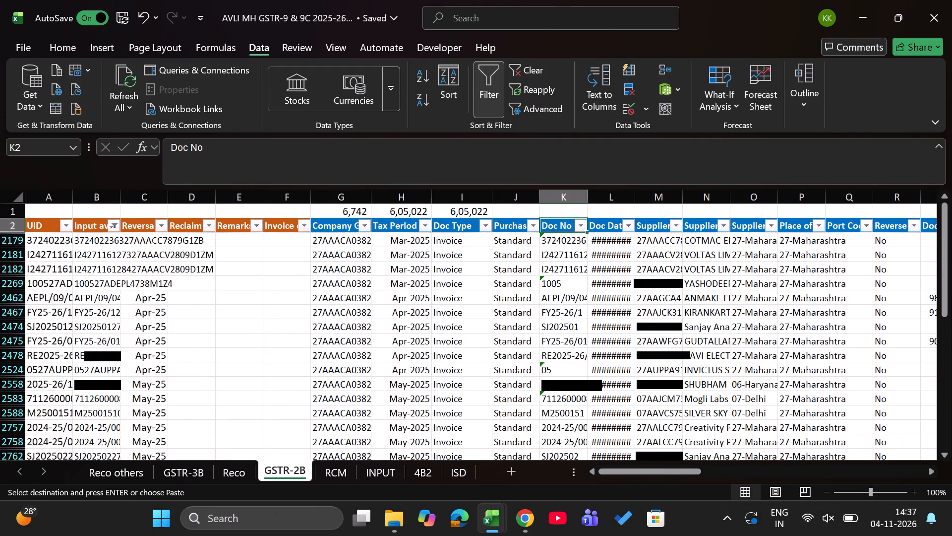
{"action": "key", "text": "alt+Down"}
{"action": "key", "text": "alt+Down"}
{"action": "key", "text": "alt+Down"}
{"action": "key", "text": "alt+Down"}
{"action": "key", "text": "alt+Down"}
{"action": "key", "text": "alt+Down"}
{"action": "key", "text": "alt+Down"}
{"action": "key", "text": "alt+Down"}
{"action": "key", "text": "alt+Down"}
{"action": "key", "text": "alt+Down"}
{"action": "key", "text": "Up"}
{"action": "key", "text": "ctrl+v"}
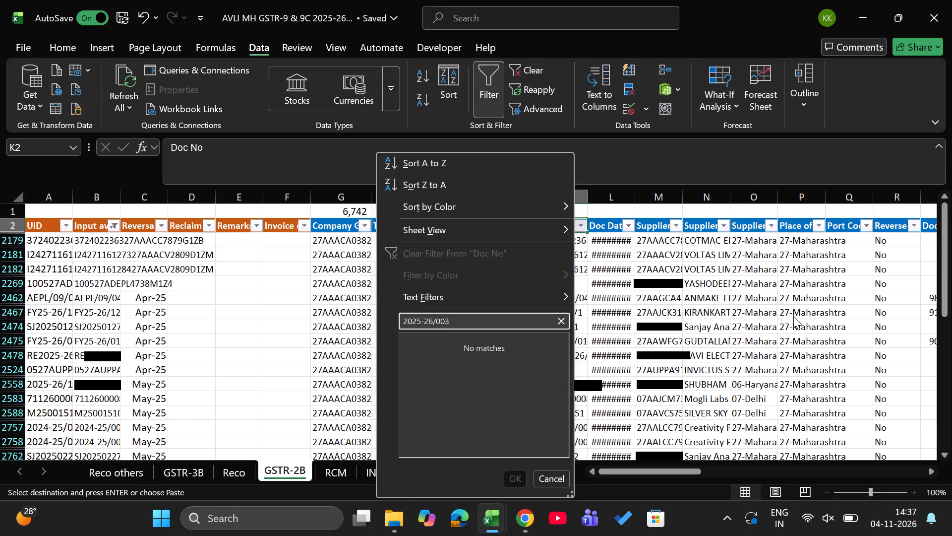
{"action": "left_click", "coordinate": [755, 303]}
Examine the filtered GSTR-2B rows across to the original document number in row 2757.
{"action": "key", "text": "Down"}
{"action": "key", "text": "Down"}
{"action": "key", "text": "Down"}
{"action": "key", "text": "Down"}
{"action": "key", "text": "Right"}
{"action": "key", "text": "Right"}
{"action": "key", "text": "Right"}
{"action": "key", "text": "Right"}
{"action": "key", "text": "Right"}
{"action": "key", "text": "Right"}
{"action": "key", "text": "Right"}
{"action": "key", "text": "Right"}
{"action": "key", "text": "Right"}
{"action": "key", "text": "Right"}
{"action": "key", "text": "Right"}
{"action": "key", "text": "Right"}
{"action": "key", "text": "Right"}
{"action": "key", "text": "Right"}
{"action": "key", "text": "Right"}
{"action": "key", "text": "Right"}
{"action": "key", "text": "Right"}
{"action": "key", "text": "Right"}
{"action": "key", "text": "Right"}
{"action": "key", "text": "Right"}
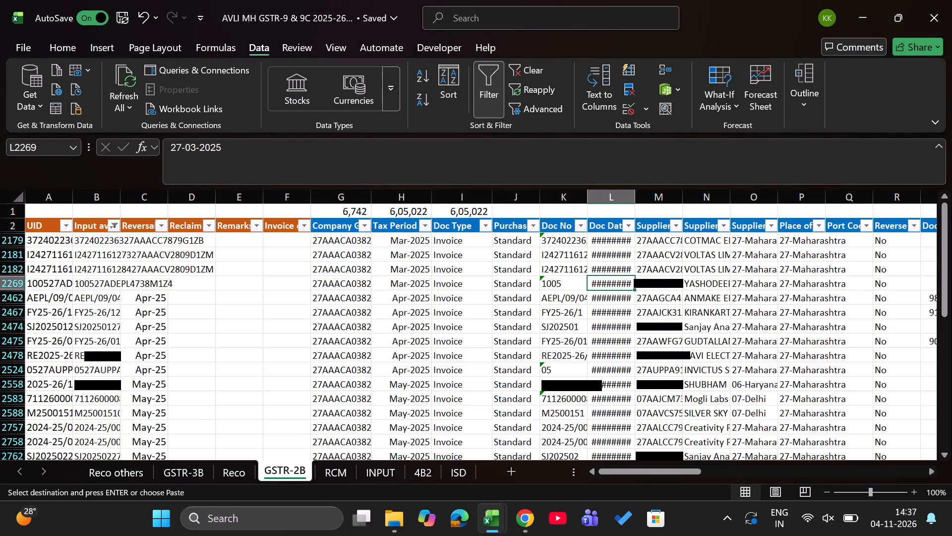
{"action": "key", "text": "Down"}
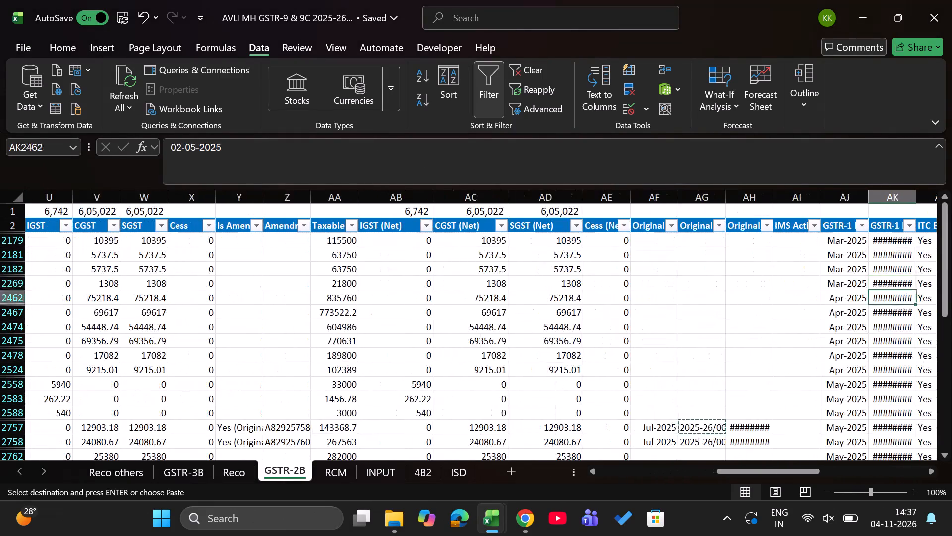
{"action": "key", "text": "Left"}
{"action": "key", "text": "Left"}
{"action": "key", "text": "Left"}
{"action": "key", "text": "Left"}
{"action": "key", "text": "ctrl+Down"}
Compare the original document number in row 2757 with the same row's Doc No value.
{"action": "key", "text": "Left"}
{"action": "key", "text": "ctrl+Left"}
{"action": "key", "text": "ctrl+Left"}
{"action": "key", "text": "ctrl+Left"}
{"action": "key", "text": "ctrl+Left"}
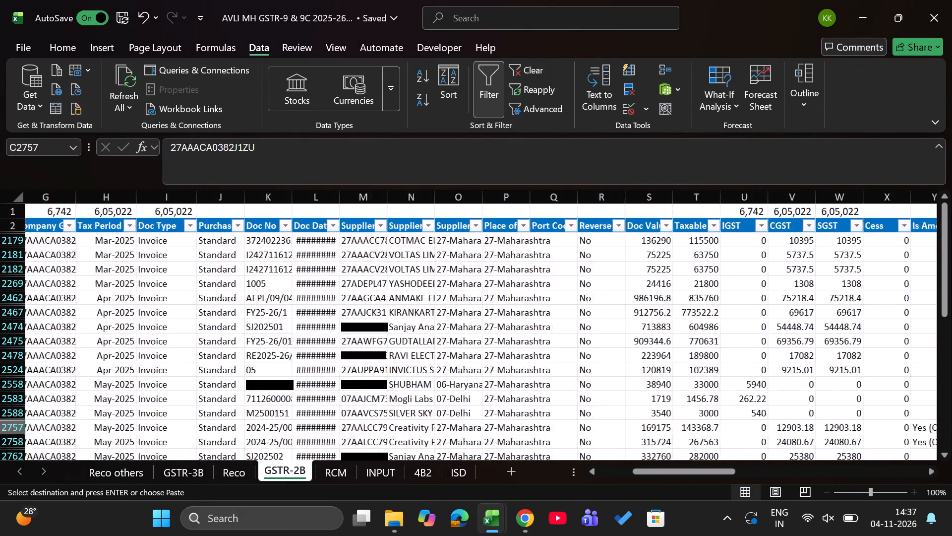
{"action": "key", "text": "Right"}
{"action": "key", "text": "Right"}
{"action": "key", "text": "Right"}
{"action": "key", "text": "Right"}
{"action": "key", "text": "Right"}
{"action": "key", "text": "Right"}
{"action": "key", "text": "Right"}
{"action": "key", "text": "Right"}
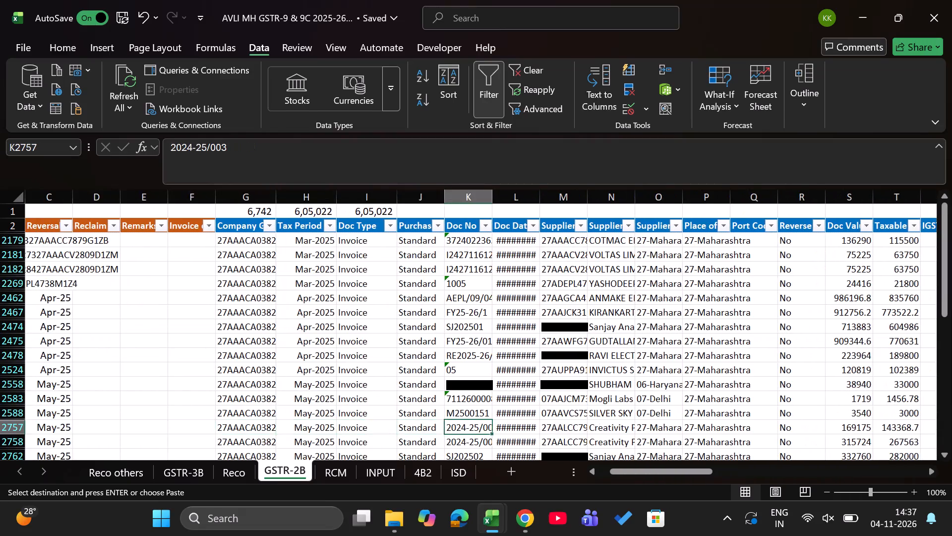
Switch to the Jun-25 3B workbook and filter the Invoice number column for entries containing 2024.
{"action": "key", "text": "alt+Tab"}
{"action": "key", "text": "Down"}
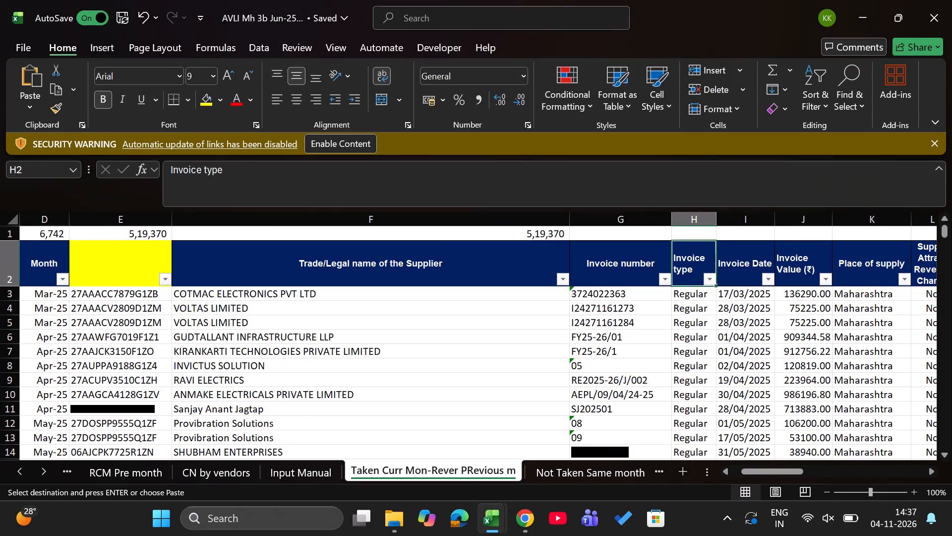
{"action": "key", "text": "Left"}
{"action": "key", "text": "Right"}
{"action": "key", "text": "Right"}
{"action": "key", "text": "Left"}
{"action": "key", "text": "Left"}
{"action": "key", "text": "alt+Down"}
{"action": "key", "text": "alt+Down"}
{"action": "key", "text": "alt+Down"}
{"action": "key", "text": "alt+Down"}
{"action": "key", "text": "alt+Down"}
{"action": "key", "text": "alt+Down"}
{"action": "key", "text": "alt+Down"}
{"action": "key", "text": "alt+Down"}
{"action": "key", "text": "alt+Down"}
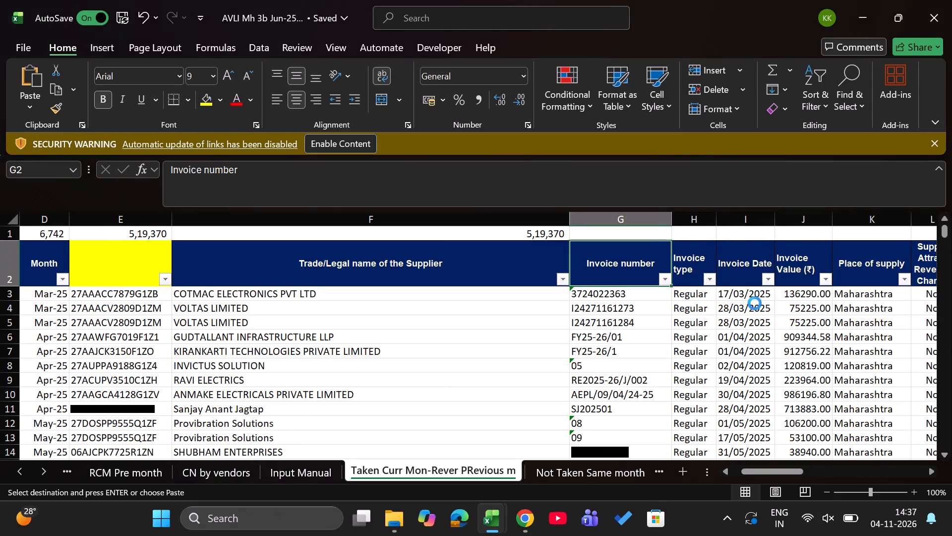
{"action": "type", "text": "2024"}
{"action": "key", "text": "Return"}
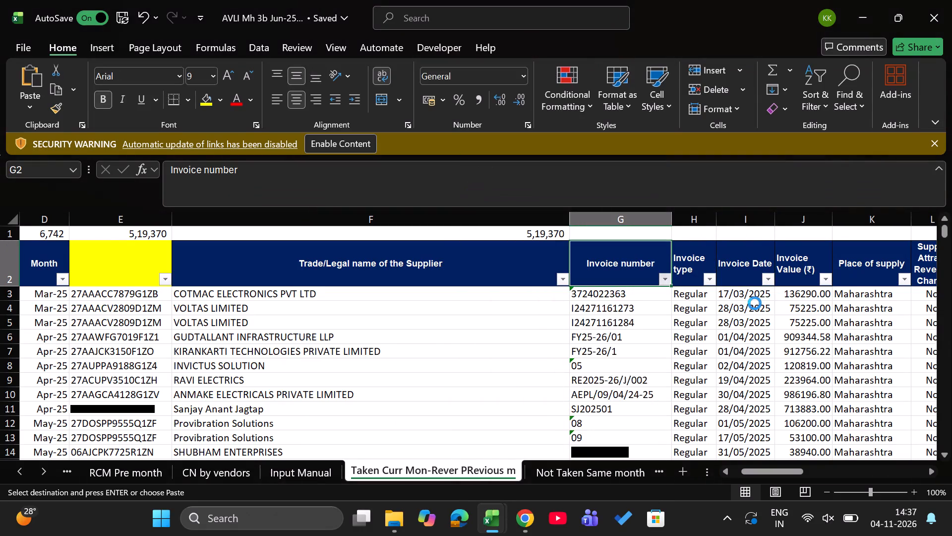
Examine the taxable value and tax amounts of invoice 2024-25/003 in the filtered rows.
{"action": "key", "text": "Down"}
{"action": "key", "text": "Right"}
{"action": "key", "text": "Right"}
{"action": "key", "text": "Right"}
{"action": "key", "text": "Right"}
{"action": "key", "text": "Right"}
{"action": "key", "text": "Right"}
{"action": "key", "text": "Right"}
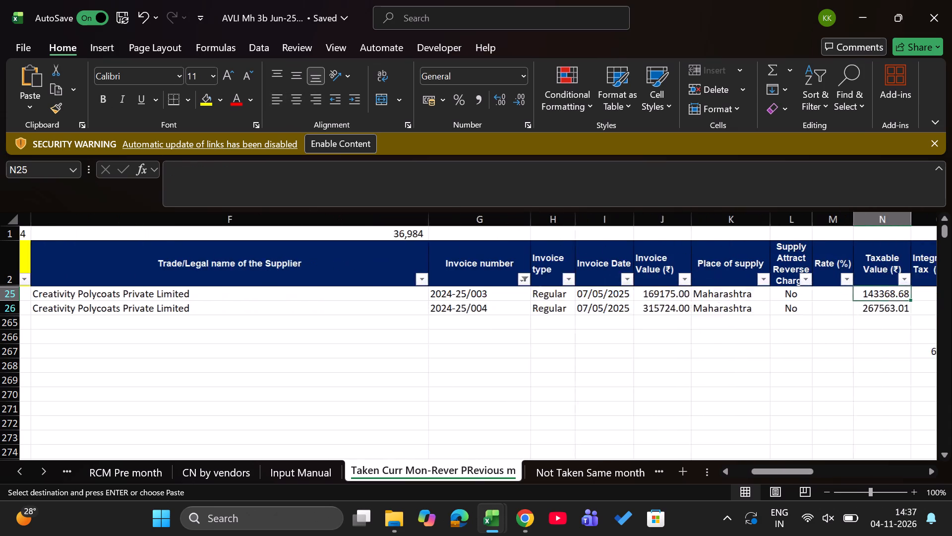
{"action": "key", "text": "Right"}
{"action": "key", "text": "Right"}
{"action": "key", "text": "Right"}
{"action": "key", "text": "Left"}
{"action": "key", "text": "Right"}
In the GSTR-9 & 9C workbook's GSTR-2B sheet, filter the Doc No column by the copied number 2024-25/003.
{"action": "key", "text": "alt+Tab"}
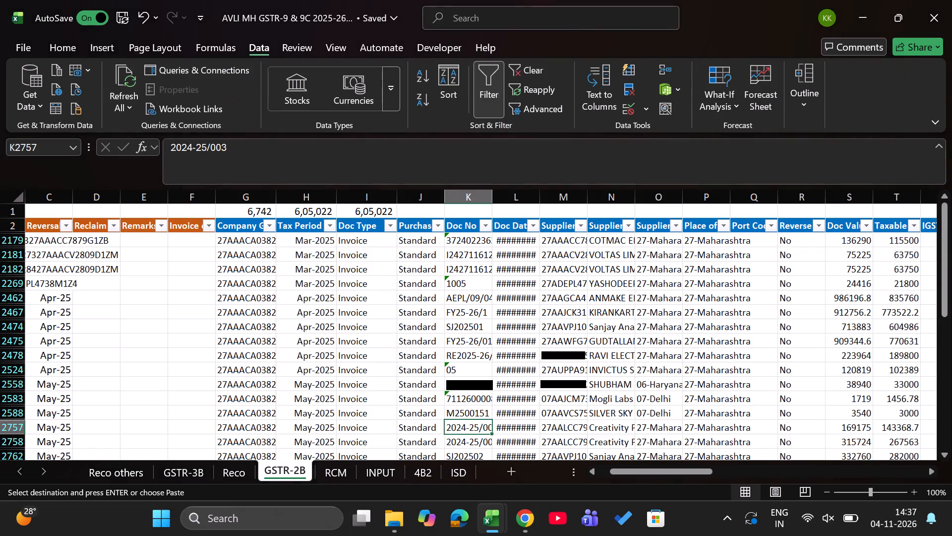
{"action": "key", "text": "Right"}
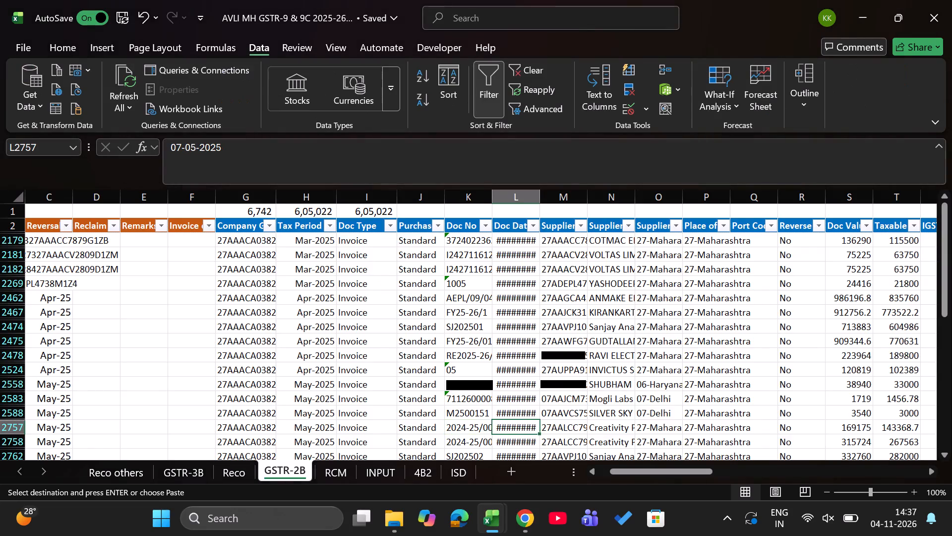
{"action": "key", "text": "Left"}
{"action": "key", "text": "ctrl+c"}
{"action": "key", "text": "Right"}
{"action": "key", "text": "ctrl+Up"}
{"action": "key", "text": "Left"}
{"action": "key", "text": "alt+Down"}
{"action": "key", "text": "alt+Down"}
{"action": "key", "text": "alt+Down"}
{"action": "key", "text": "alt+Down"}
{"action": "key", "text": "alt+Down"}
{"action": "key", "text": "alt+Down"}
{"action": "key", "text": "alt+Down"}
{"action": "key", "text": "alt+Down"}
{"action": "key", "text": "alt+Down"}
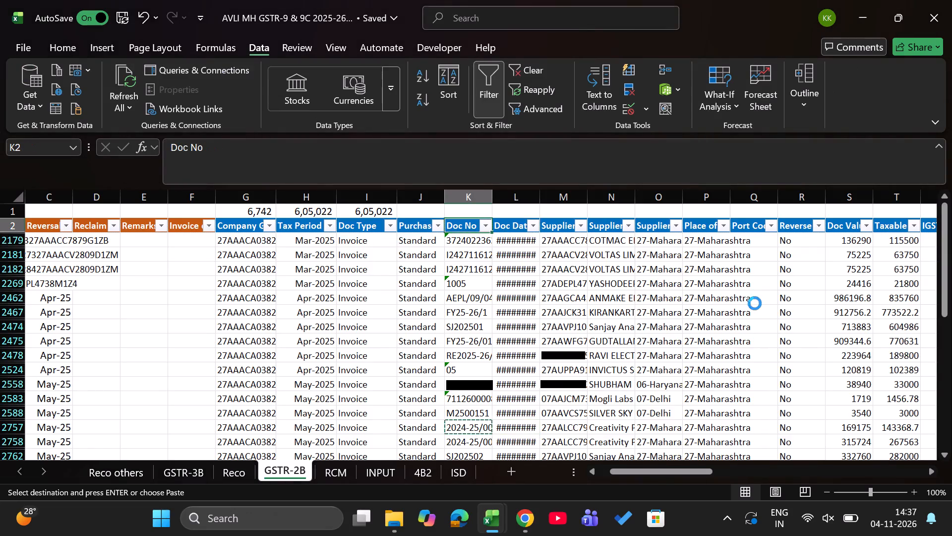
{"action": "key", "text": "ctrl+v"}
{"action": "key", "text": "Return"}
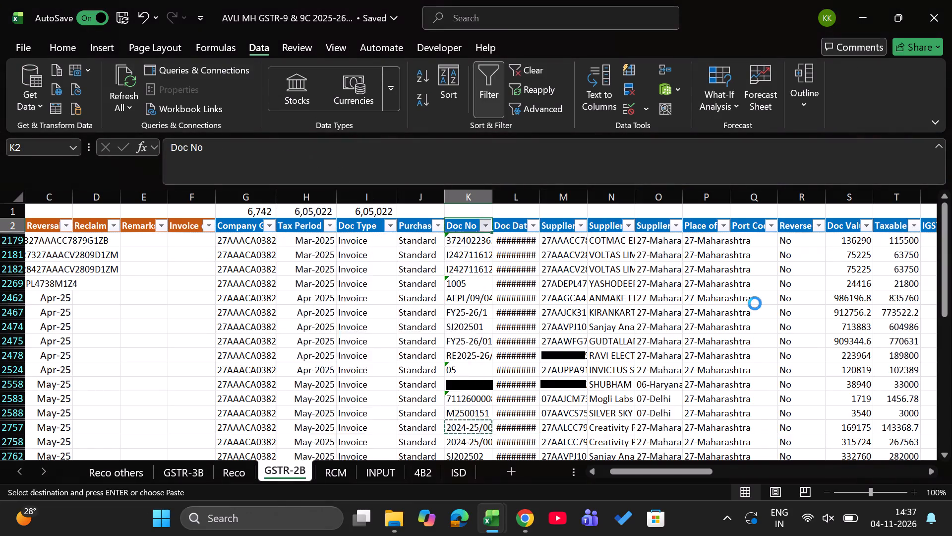
Compare the filtered GSTR-2B row with the same invoice's tax amounts in the Jun-25 3B workbook.
{"action": "key", "text": "Down"}
{"action": "key", "text": "Right"}
{"action": "key", "text": "Right"}
{"action": "key", "text": "Right"}
{"action": "key", "text": "Up"}
{"action": "key", "text": "Left"}
{"action": "key", "text": "Left"}
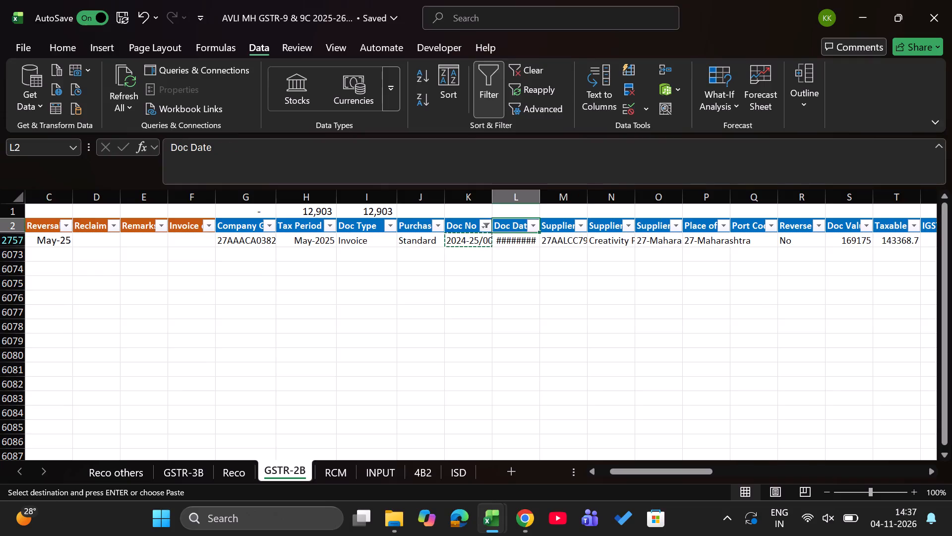
{"action": "key", "text": "alt+Tab"}
{"action": "key", "text": "alt+Tab"}
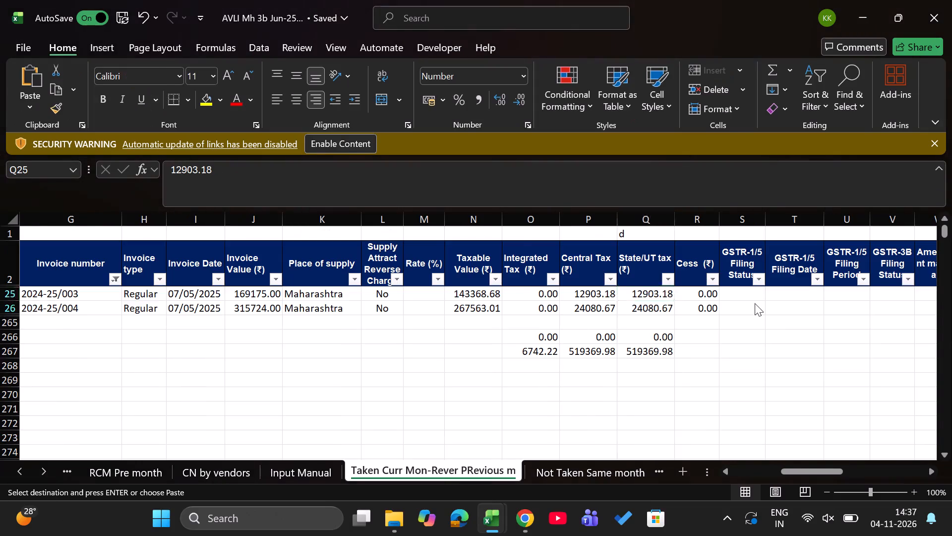
{"action": "key", "text": "Down"}
{"action": "key", "text": "Up"}
{"action": "key", "text": "Left"}
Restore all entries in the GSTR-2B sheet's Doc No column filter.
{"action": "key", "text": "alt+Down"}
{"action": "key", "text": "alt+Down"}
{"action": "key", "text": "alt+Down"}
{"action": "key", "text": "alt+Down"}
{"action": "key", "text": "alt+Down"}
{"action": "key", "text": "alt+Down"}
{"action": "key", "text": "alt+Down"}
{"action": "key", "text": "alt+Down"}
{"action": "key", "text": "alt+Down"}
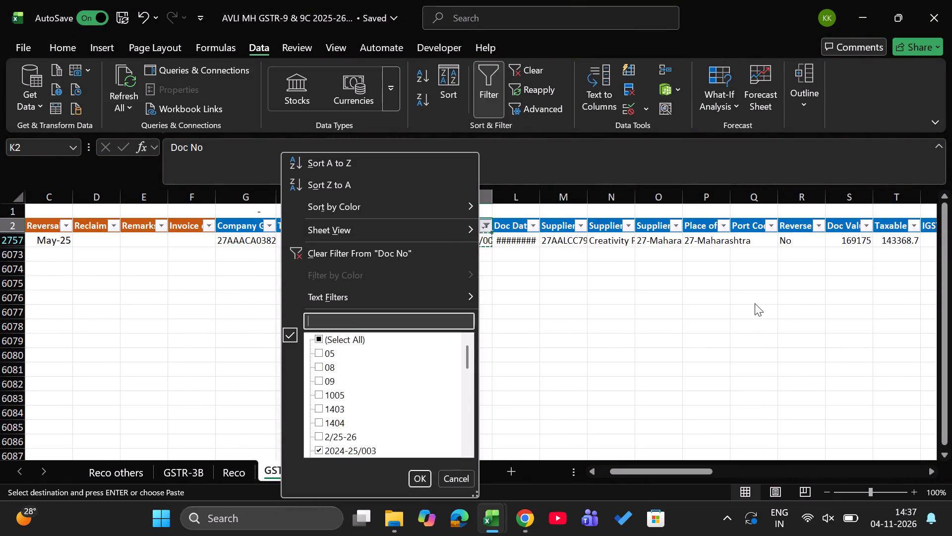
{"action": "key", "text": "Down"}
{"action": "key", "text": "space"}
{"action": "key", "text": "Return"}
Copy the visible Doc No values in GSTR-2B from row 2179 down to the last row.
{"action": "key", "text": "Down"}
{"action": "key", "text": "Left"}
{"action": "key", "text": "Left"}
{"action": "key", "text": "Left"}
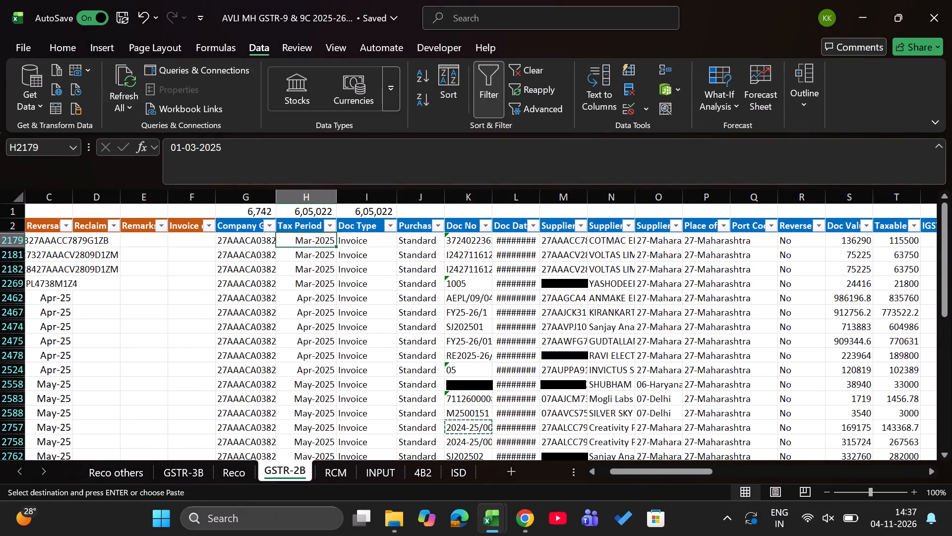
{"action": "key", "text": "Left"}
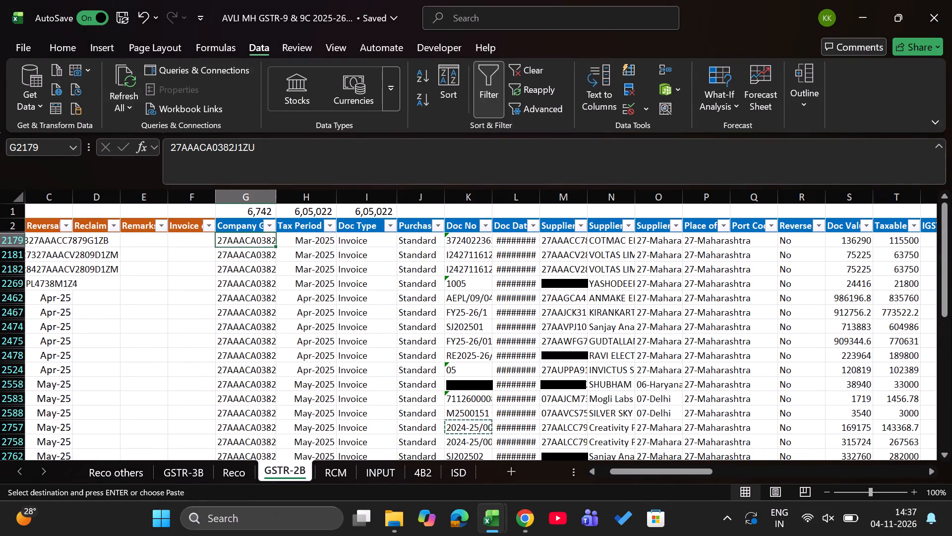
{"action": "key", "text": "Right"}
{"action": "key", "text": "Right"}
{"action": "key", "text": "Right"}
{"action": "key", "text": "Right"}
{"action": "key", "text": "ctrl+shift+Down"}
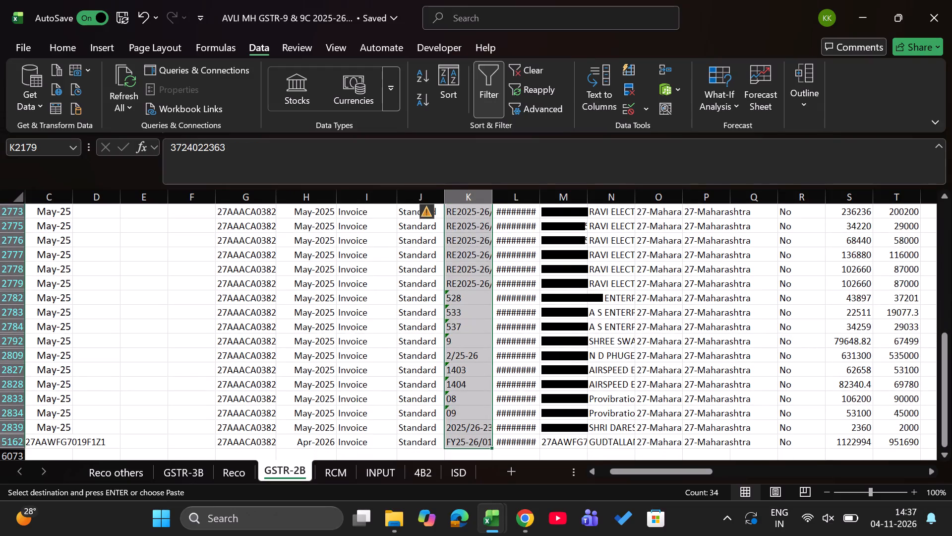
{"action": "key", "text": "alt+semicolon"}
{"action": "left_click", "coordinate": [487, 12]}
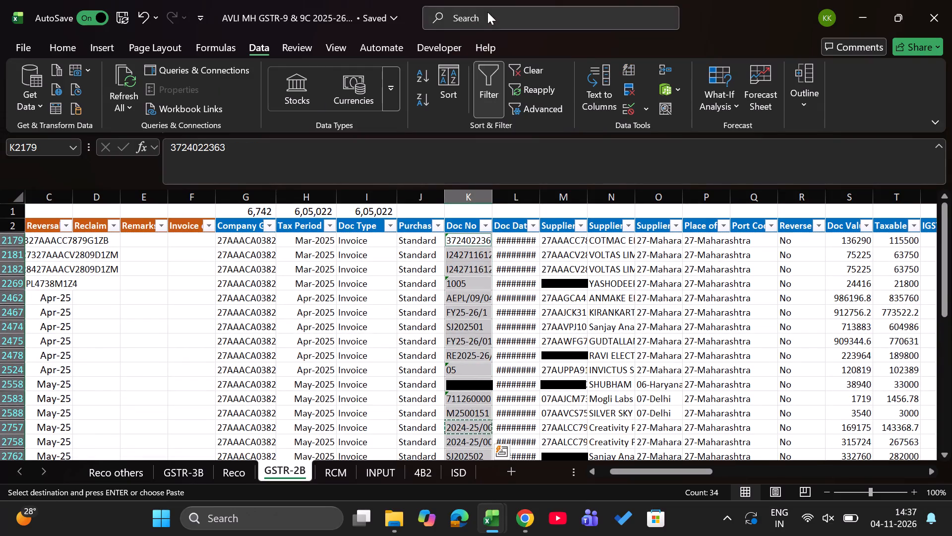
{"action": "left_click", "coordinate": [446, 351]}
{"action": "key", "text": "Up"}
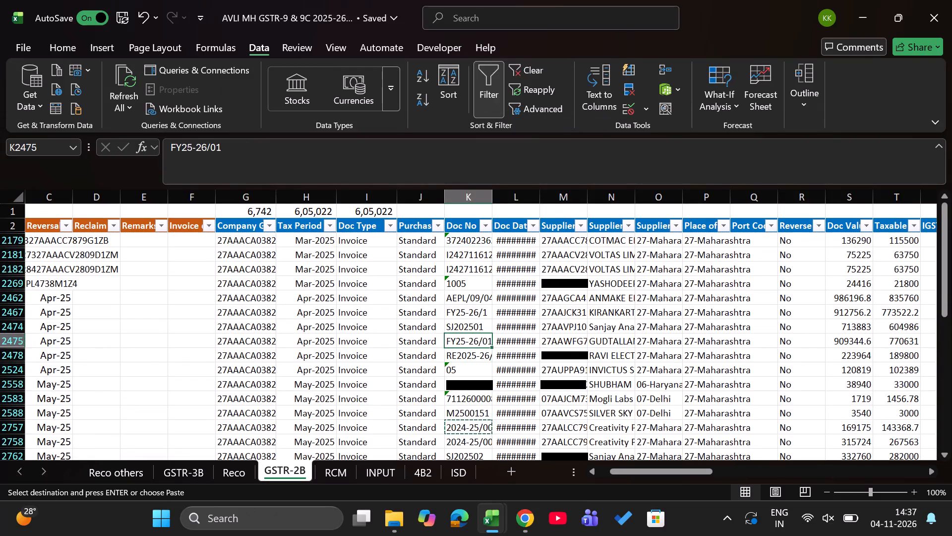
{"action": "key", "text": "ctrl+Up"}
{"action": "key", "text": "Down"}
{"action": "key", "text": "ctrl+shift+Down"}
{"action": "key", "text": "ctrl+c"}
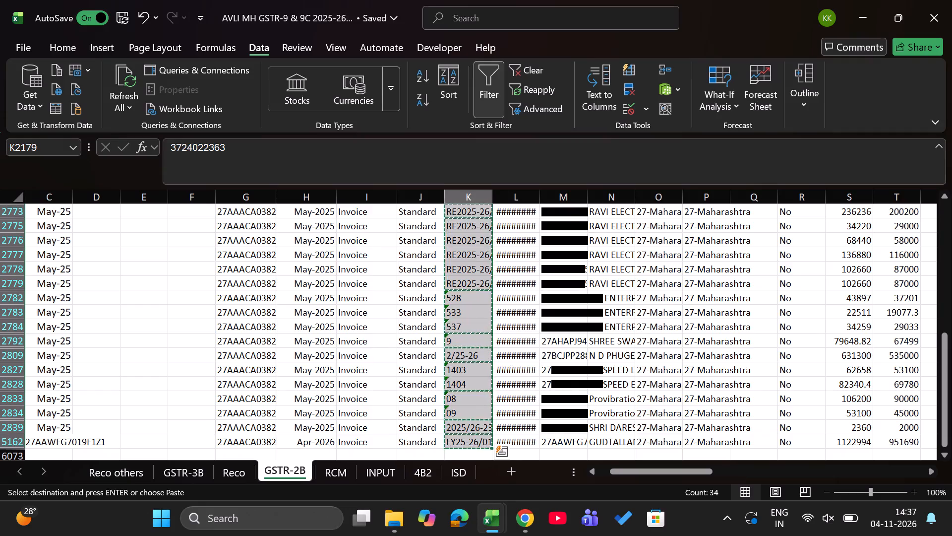
Copy the visible column A invoice-and-GSTIN keys from GSTR-2B into cell B2 of a new sheet in the Jun-25 3B workbook.
{"action": "key", "text": "Left"}
{"action": "key", "text": "Up"}
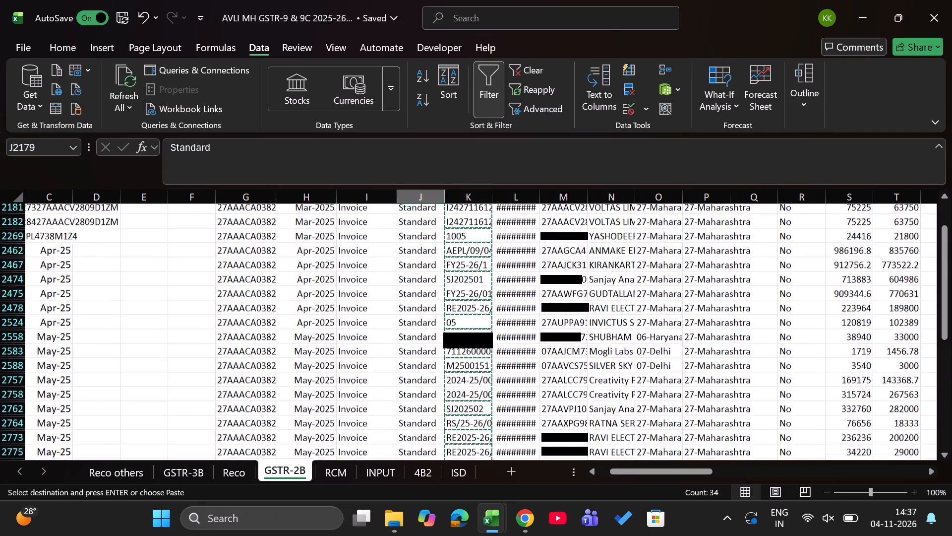
{"action": "key", "text": "ctrl+Left"}
{"action": "key", "text": "Down"}
{"action": "key", "text": "ctrl+shift+Down"}
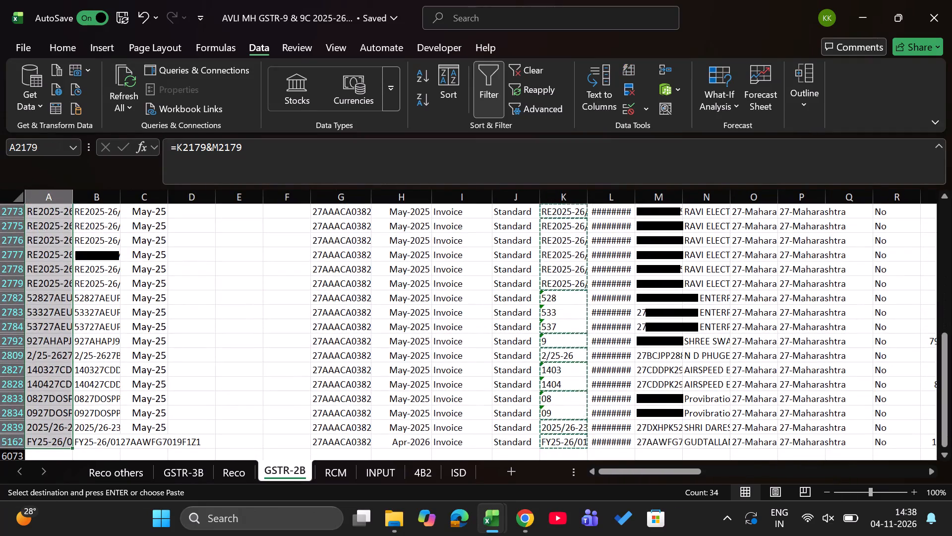
{"action": "key", "text": "ctrl+c"}
{"action": "key", "text": "alt+Tab"}
{"action": "key", "text": "Tab"}
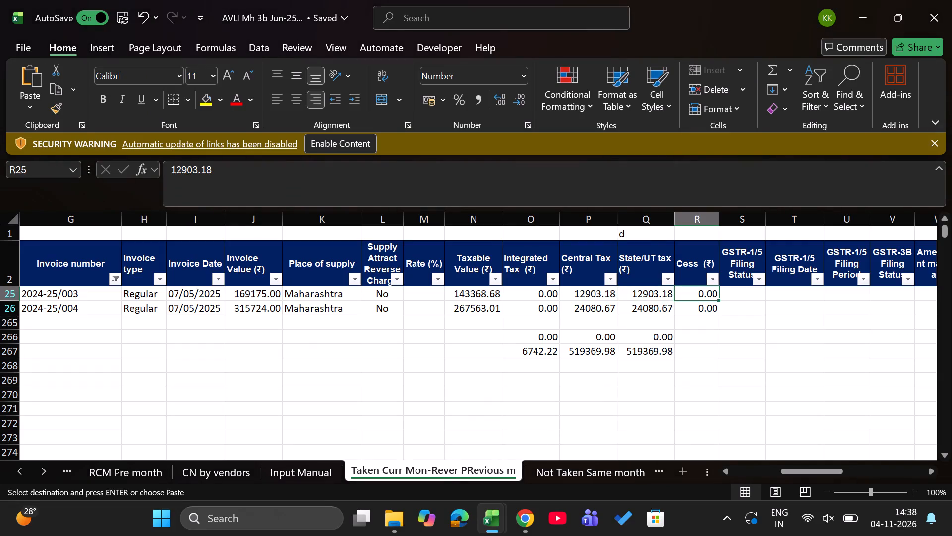
{"action": "left_click", "coordinate": [679, 469]}
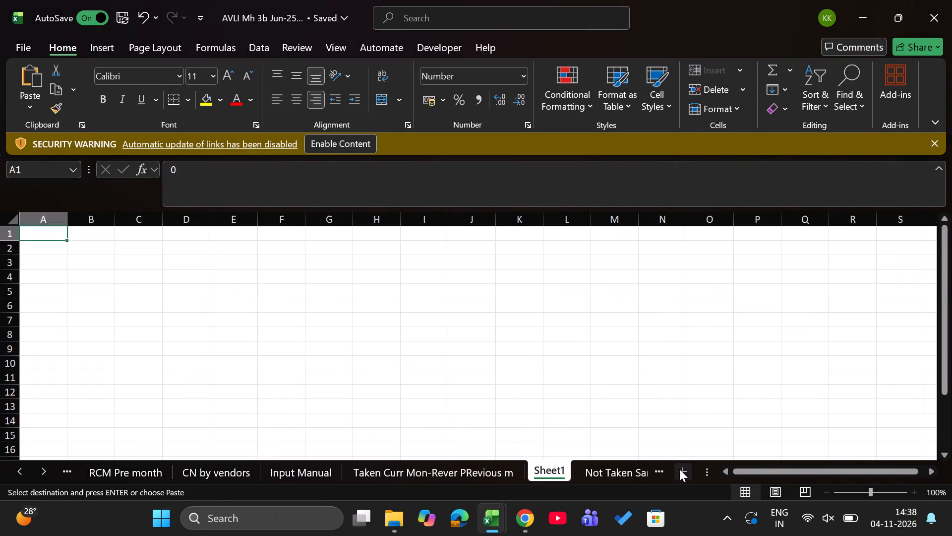
{"action": "key", "text": "Right"}
{"action": "key", "text": "Down"}
{"action": "key", "text": "Return"}
{"action": "key", "text": "Right"}
Copy the visible CGST (Net) amounts from GSTR-2B into the new sheet beside the keys, starting at cell C2.
{"action": "key", "text": "alt+Tab"}
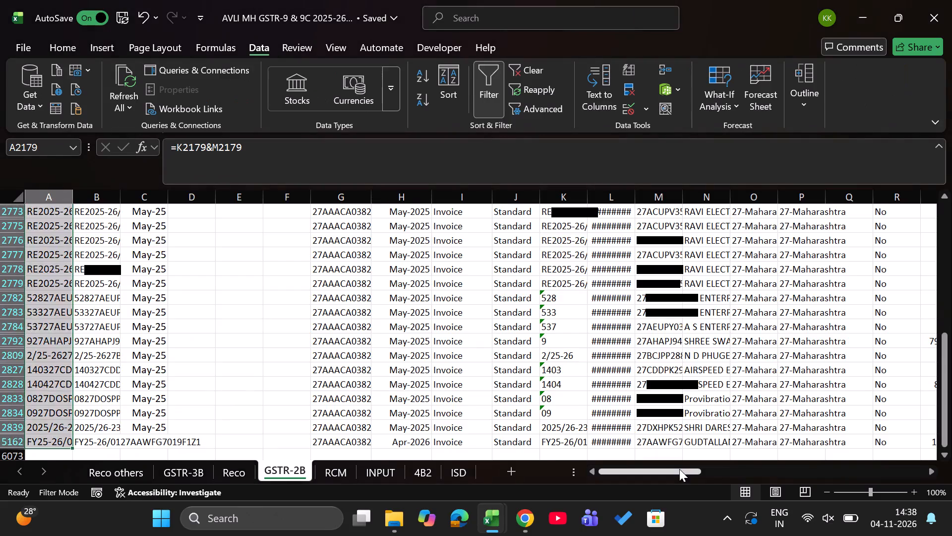
{"action": "key", "text": "Up"}
{"action": "key", "text": "Right"}
{"action": "key", "text": "Right"}
{"action": "key", "text": "Right"}
{"action": "key", "text": "Right"}
{"action": "key", "text": "Right"}
{"action": "key", "text": "Right"}
{"action": "key", "text": "Right"}
{"action": "key", "text": "Right"}
{"action": "key", "text": "Right"}
{"action": "key", "text": "Right"}
{"action": "key", "text": "Right"}
{"action": "key", "text": "Right"}
{"action": "key", "text": "Right"}
{"action": "key", "text": "Right"}
{"action": "key", "text": "Right"}
{"action": "key", "text": "Right"}
{"action": "key", "text": "Right"}
{"action": "key", "text": "Right"}
{"action": "key", "text": "Right"}
{"action": "key", "text": "Right"}
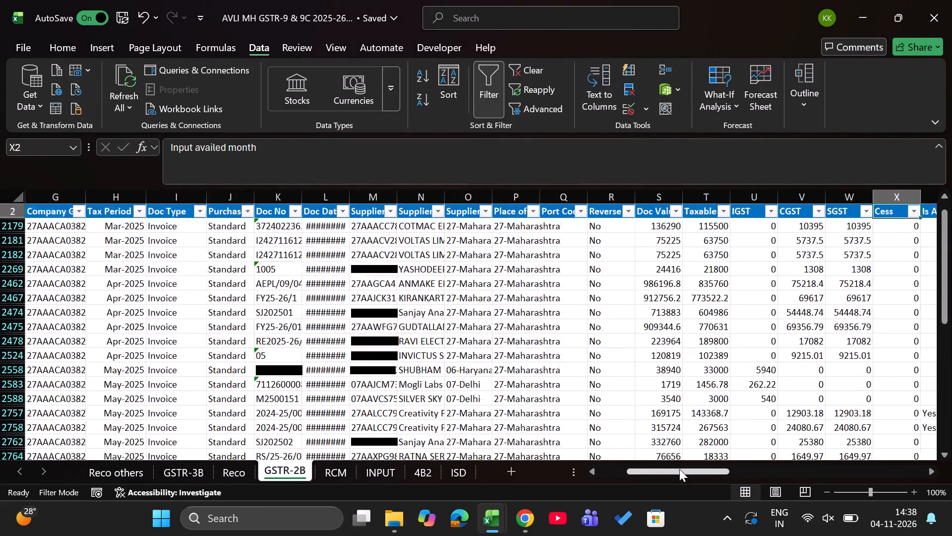
{"action": "key", "text": "Left"}
{"action": "key", "text": "Left"}
{"action": "key", "text": "Left"}
{"action": "key", "text": "Left"}
{"action": "key", "text": "Left"}
{"action": "key", "text": "Left"}
{"action": "key", "text": "Down"}
{"action": "key", "text": "Right"}
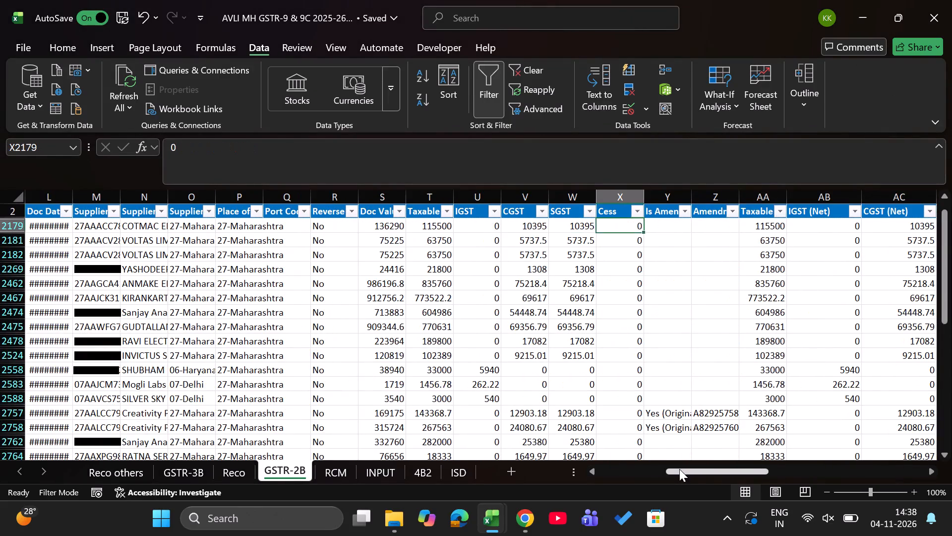
{"action": "key", "text": "Up"}
{"action": "key", "text": "Up"}
{"action": "key", "text": "Up"}
{"action": "key", "text": "Right"}
{"action": "key", "text": "Right"}
{"action": "key", "text": "Right"}
{"action": "key", "text": "Right"}
{"action": "key", "text": "Right"}
{"action": "key", "text": "Right"}
{"action": "key", "text": "Right"}
{"action": "key", "text": "Right"}
{"action": "key", "text": "Right"}
{"action": "key", "text": "Right"}
{"action": "key", "text": "Down"}
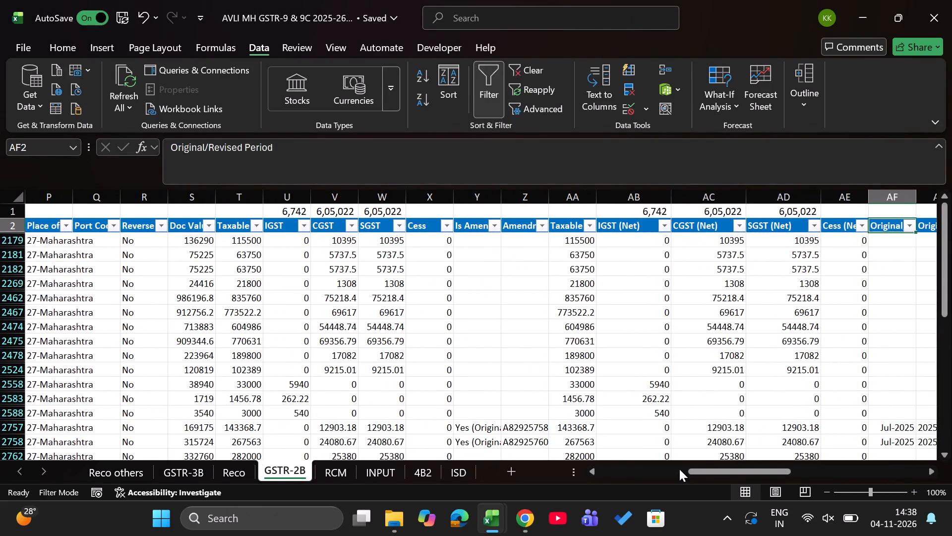
{"action": "key", "text": "Left"}
{"action": "key", "text": "Left"}
{"action": "key", "text": "Left"}
{"action": "key", "text": "Down"}
{"action": "key", "text": "ctrl+shift+Down"}
{"action": "key", "text": "ctrl+c"}
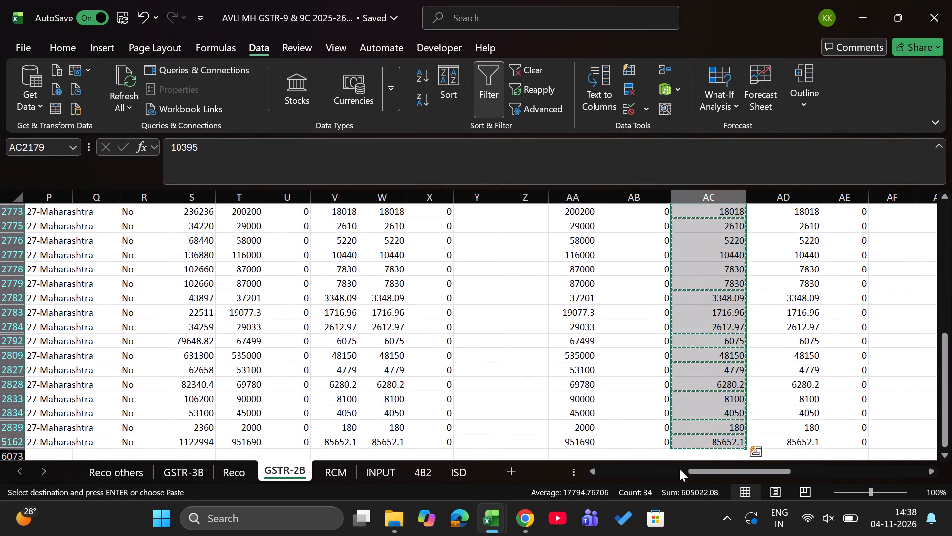
{"action": "key", "text": "alt+Tab"}
{"action": "key", "text": "Return"}
Enter =SUMIFS(C:C,B:B,B2) in cell D2 of Sheet1 in the Jun-25 3B workbook to total CGST by key.
{"action": "key", "text": "Right"}
{"action": "type", "text": "=sumifs"}
{"action": "key", "text": "Tab"}
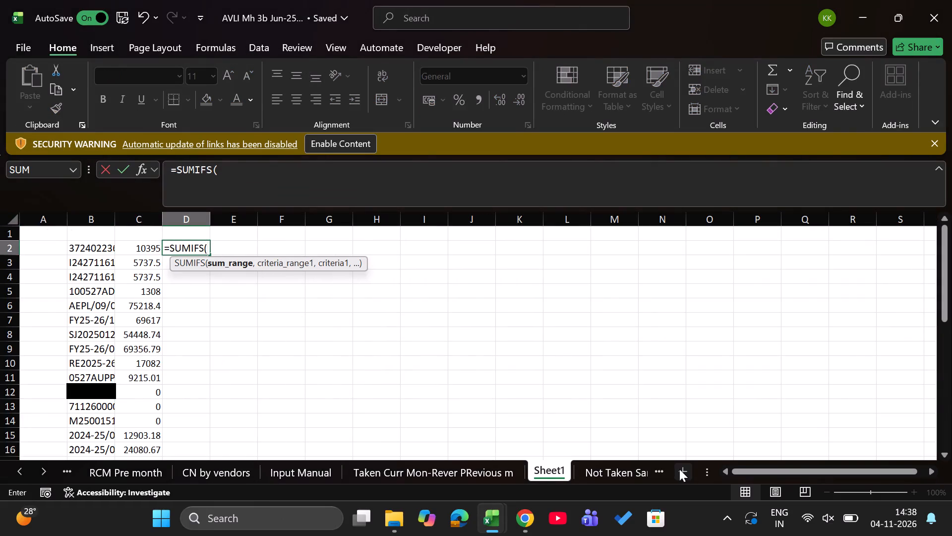
{"action": "key", "text": "Left"}
{"action": "key", "text": "ctrl+space"}
{"action": "key", "text": "comma"}
{"action": "key", "text": "Left"}
{"action": "key", "text": "Left"}
{"action": "key", "text": "ctrl+space"}
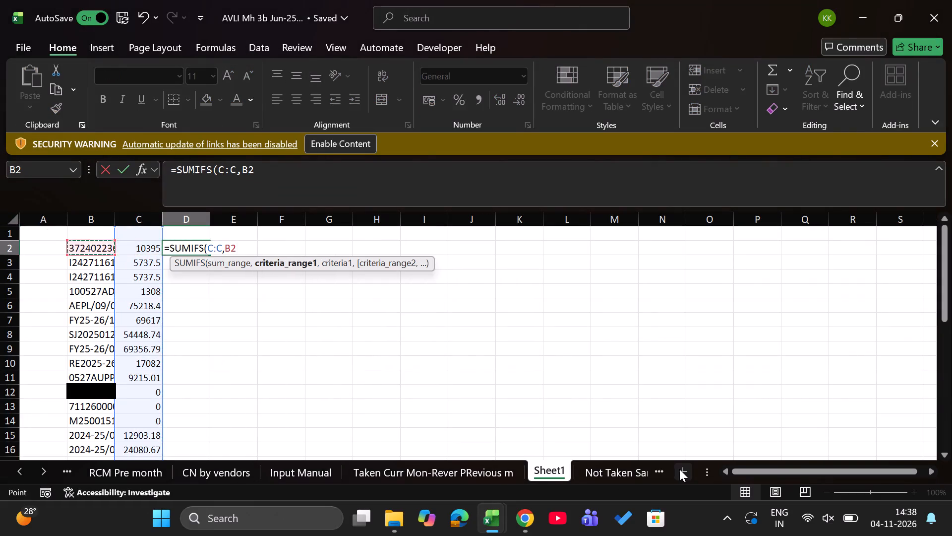
{"action": "key", "text": "m"}
{"action": "key", "text": "BackSpace"}
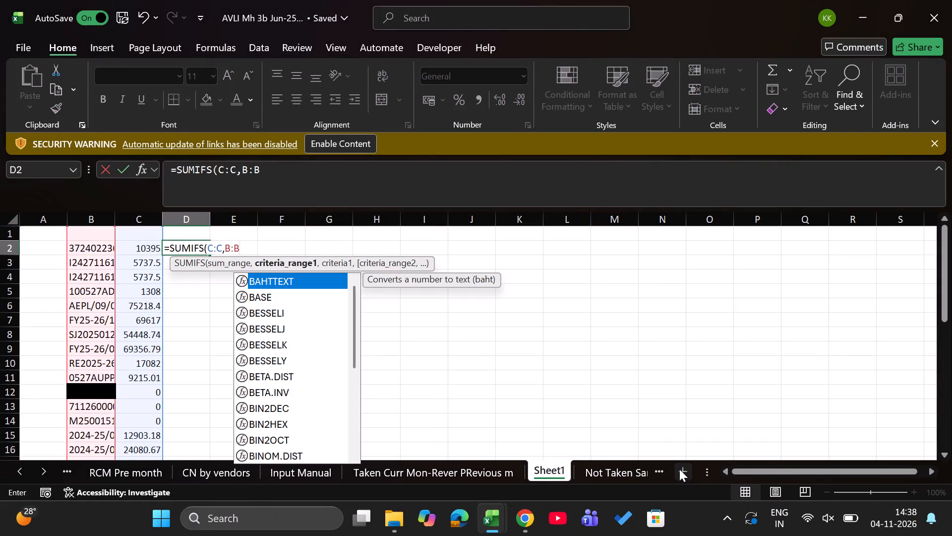
{"action": "key", "text": "comma"}
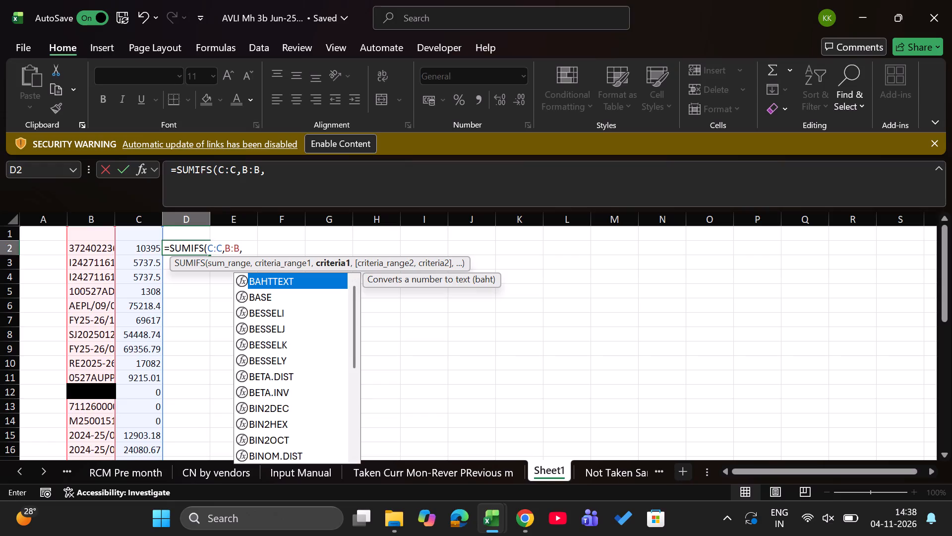
{"action": "left_click", "coordinate": [108, 249]}
{"action": "key", "text": "Return"}
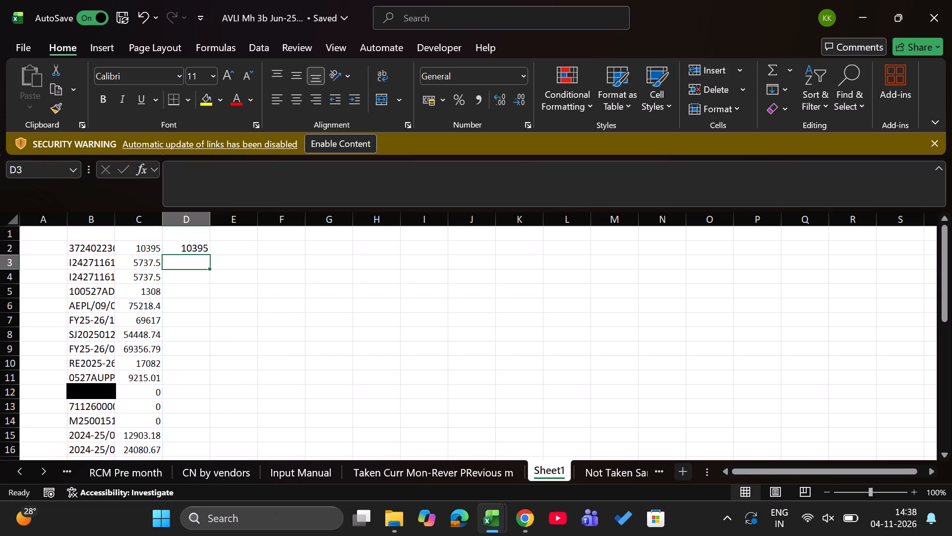
Fill the SUMIFS formula down column D of Sheet1 from D2 to D35.
{"action": "key", "text": "Up"}
{"action": "key", "text": "Left"}
{"action": "key", "text": "ctrl+Down"}
{"action": "key", "text": "ctrl+Down"}
{"action": "key", "text": "Right"}
{"action": "key", "text": "ctrl+shift+Up"}
{"action": "key", "text": "Up"}
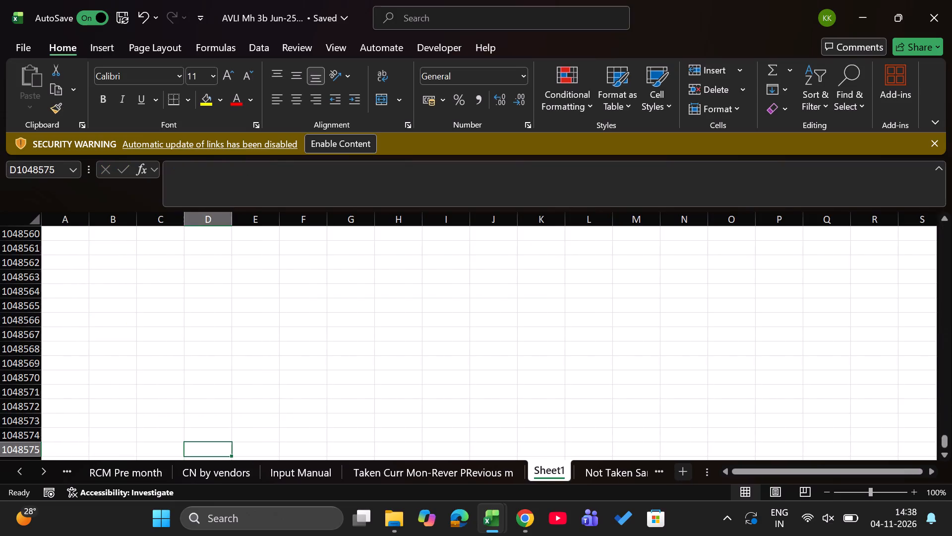
{"action": "key", "text": "Left"}
{"action": "key", "text": "ctrl+Up"}
{"action": "key", "text": "Right"}
{"action": "key", "text": "ctrl+shift+Up"}
{"action": "key", "text": "ctrl+d"}
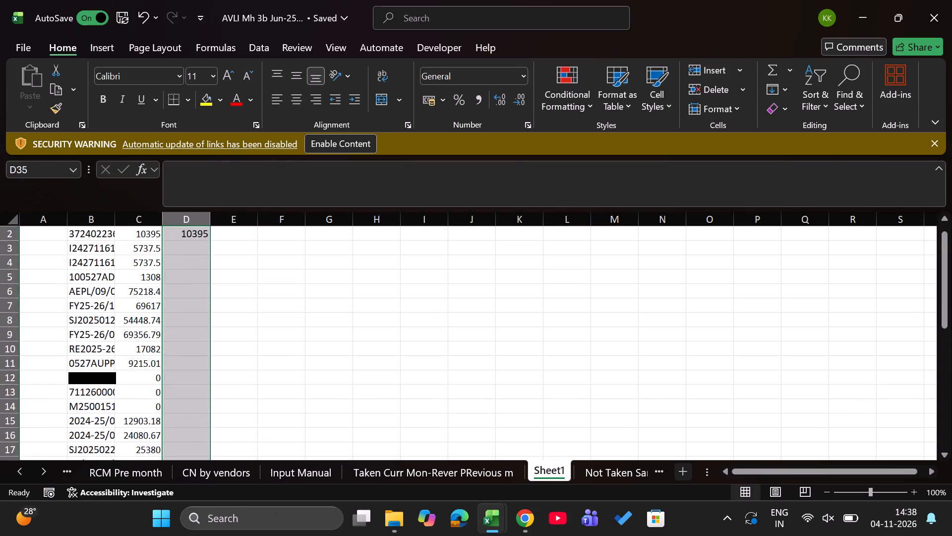
Select cell G2 in Sheet1 and clear the Invoice number filter on the Taken Curr Mon-Rever PRevious m sheet.
{"action": "key", "text": "Up"}
{"action": "key", "text": "Right"}
{"action": "key", "text": "Right"}
{"action": "key", "text": "Right"}
{"action": "key", "text": "ctrl+Up"}
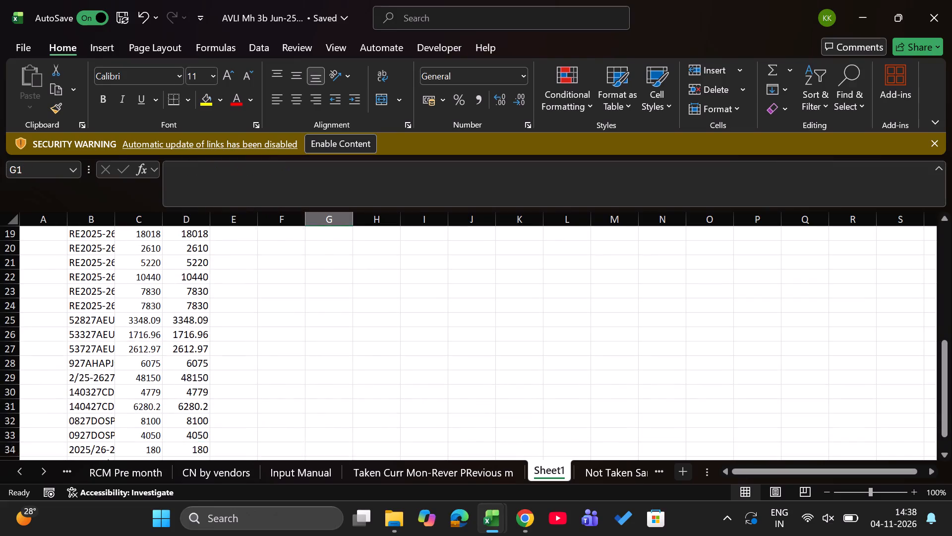
{"action": "key", "text": "Down"}
{"action": "key", "text": "Down"}
{"action": "key", "text": "Up"}
{"action": "key", "text": "ctrl+Page_Up"}
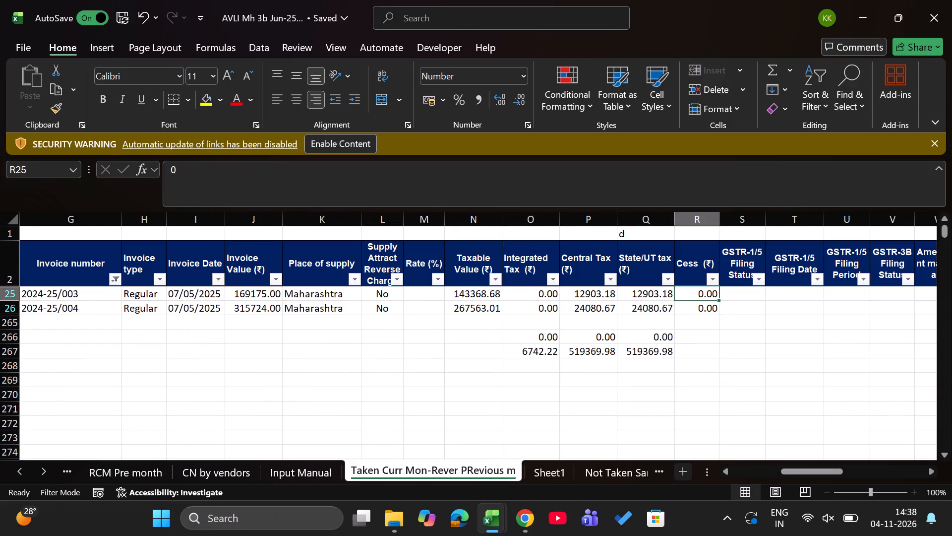
{"action": "type", "text": "ac"}
{"action": "key", "text": "Up"}
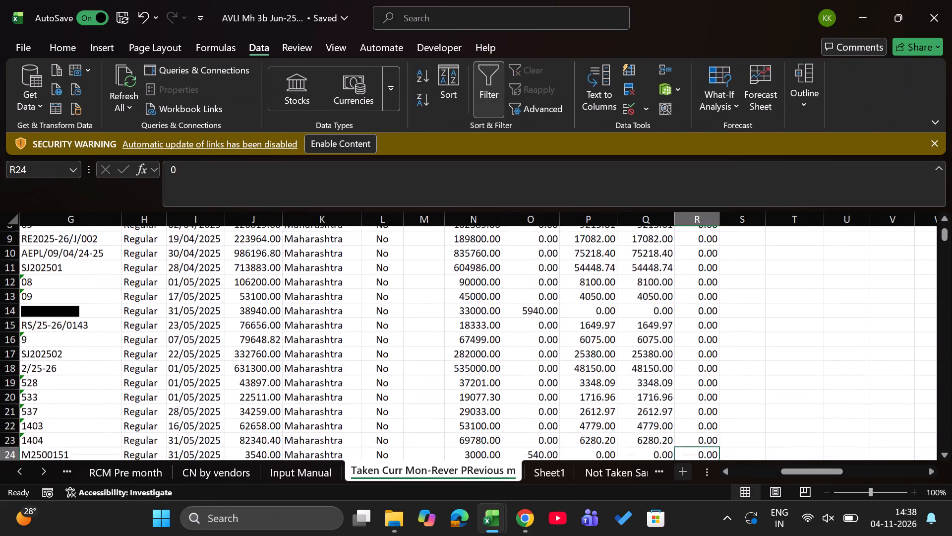
Copy the column A invoice-and-GSTIN keys on the Taken Curr Mon-Rever PRevious m sheet from A3 to A35.
{"action": "key", "text": "ctrl+Up"}
{"action": "key", "text": "ctrl+Left"}
{"action": "key", "text": "Down"}
{"action": "key", "text": "Left"}
{"action": "key", "text": "Left"}
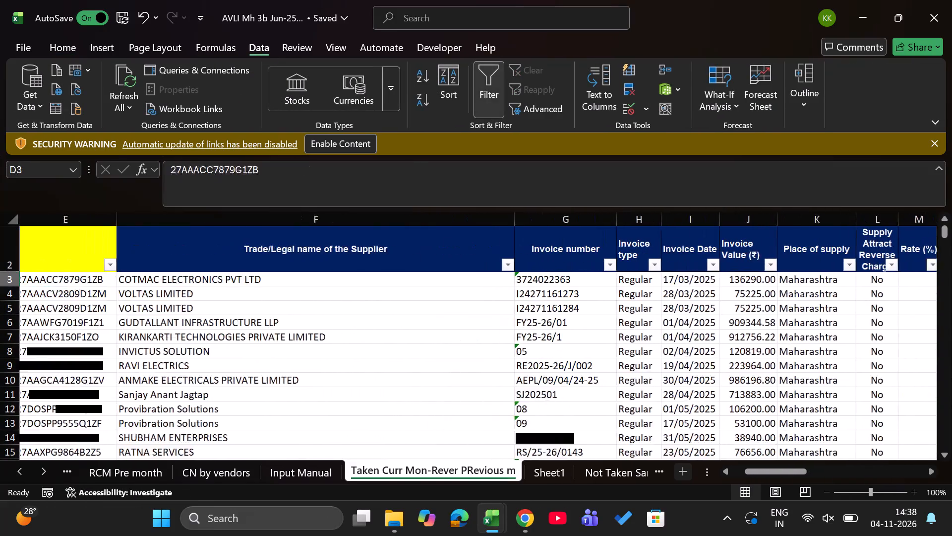
{"action": "key", "text": "Left"}
{"action": "key", "text": "Left"}
{"action": "key", "text": "Left"}
{"action": "key", "text": "Left"}
{"action": "key", "text": "Left"}
{"action": "key", "text": "Left"}
{"action": "key", "text": "ctrl+shift+Down"}
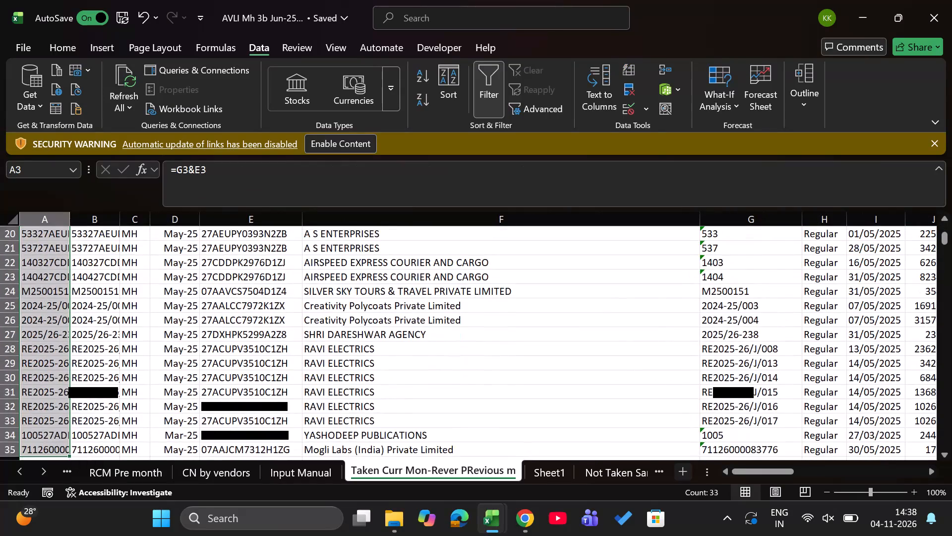
{"action": "key", "text": "ctrl+c"}
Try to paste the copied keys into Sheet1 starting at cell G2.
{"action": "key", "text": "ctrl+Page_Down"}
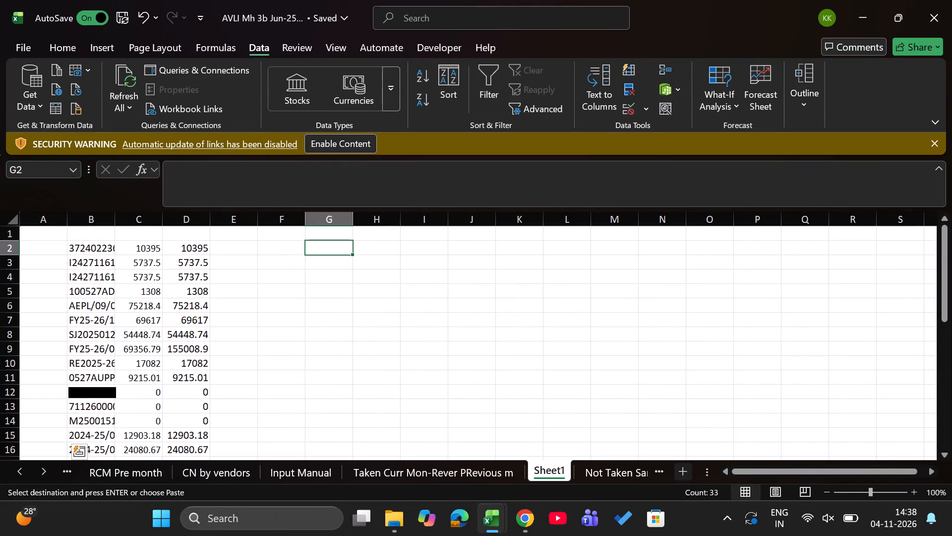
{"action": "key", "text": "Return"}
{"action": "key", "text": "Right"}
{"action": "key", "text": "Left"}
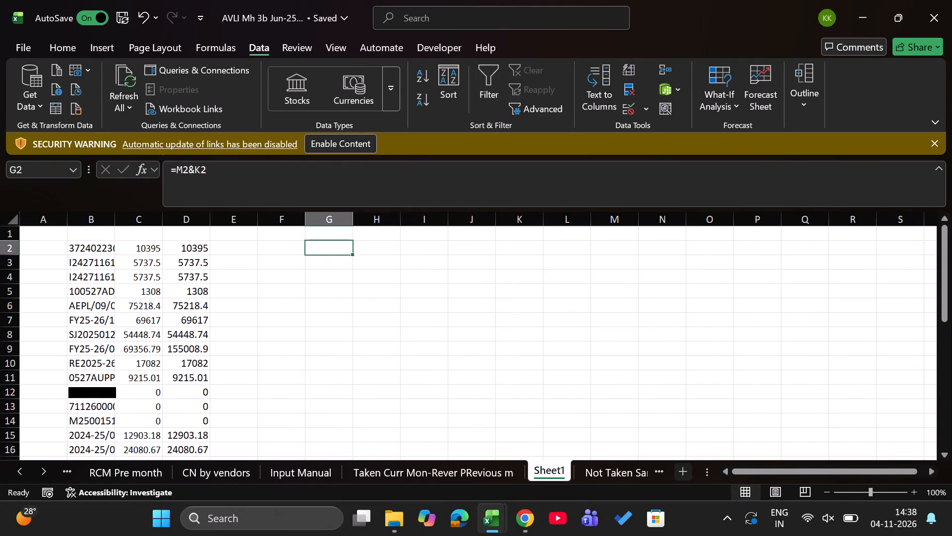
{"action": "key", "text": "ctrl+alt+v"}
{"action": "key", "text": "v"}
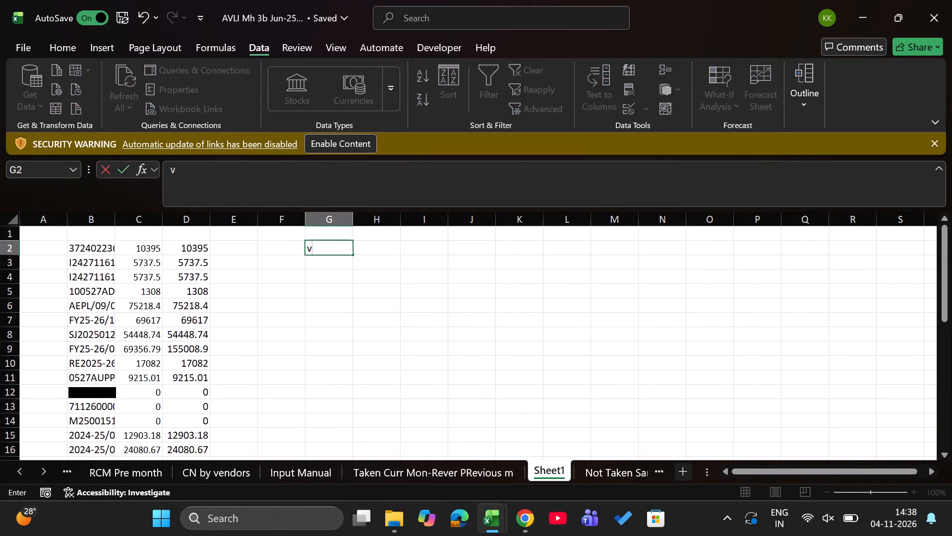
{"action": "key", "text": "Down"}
Copy the column A keys again and paste them as values into Sheet1 starting at cell G2.
{"action": "key", "text": "ctrl+Page_Up"}
{"action": "key", "text": "ctrl+c"}
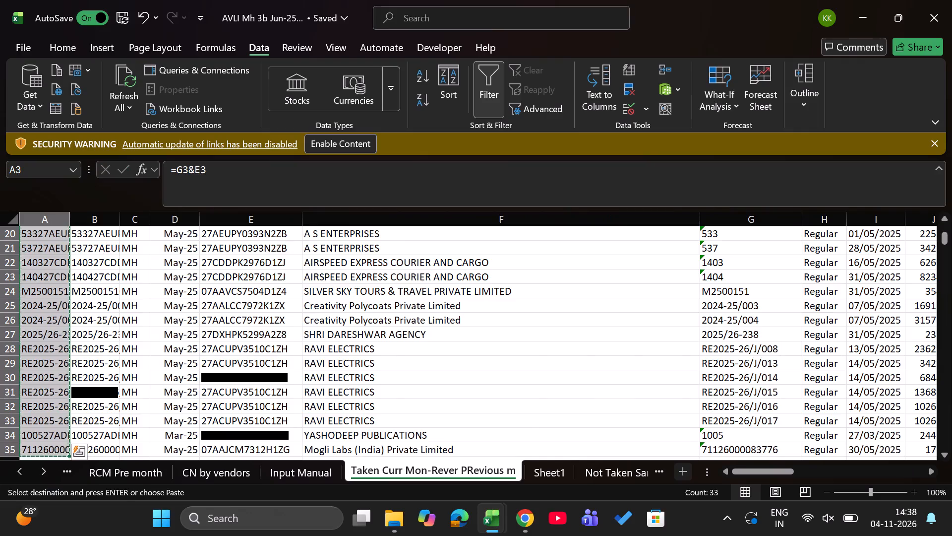
{"action": "key", "text": "ctrl+Page_Down"}
{"action": "key", "text": "Left"}
{"action": "key", "text": "Up"}
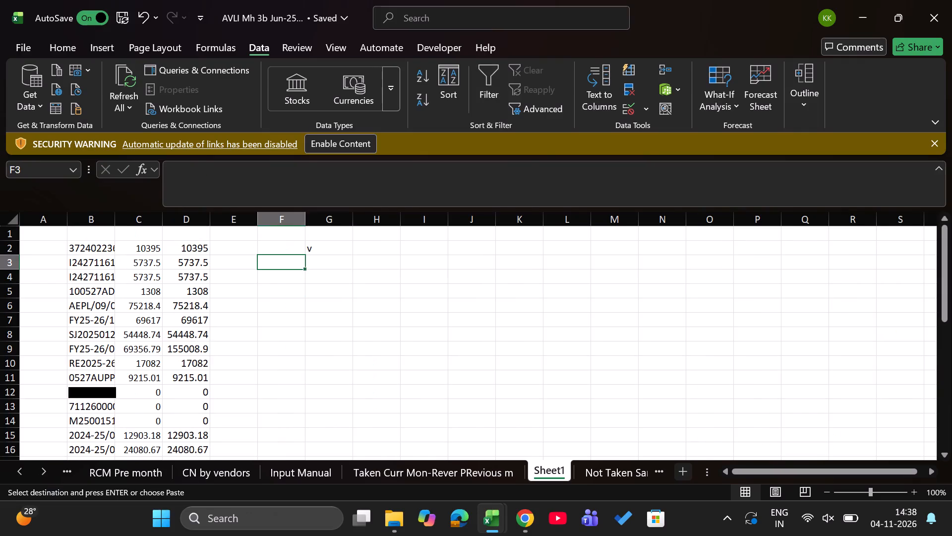
{"action": "key", "text": "Right"}
{"action": "key", "text": "ctrl+alt+v"}
{"action": "key", "text": "v"}
{"action": "key", "text": "Return"}
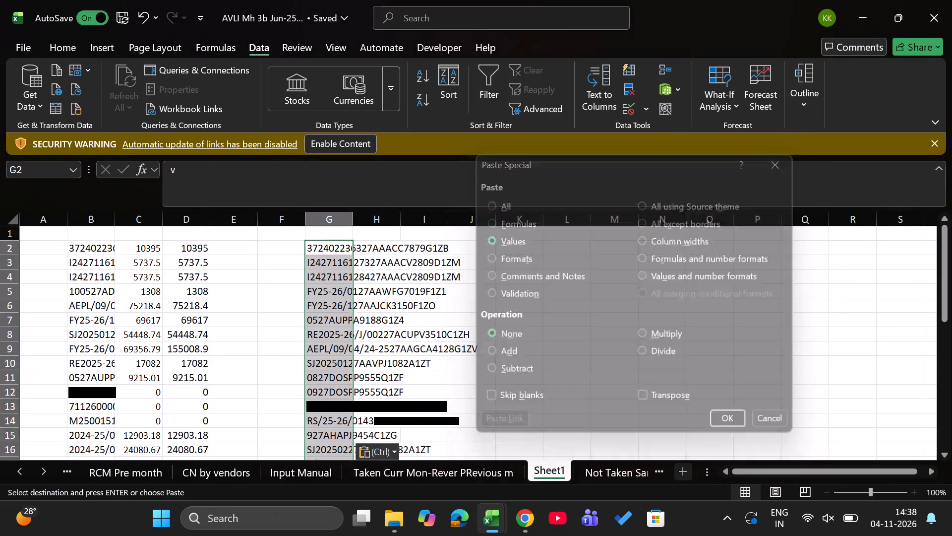
Copy the Central Tax amounts in P3:P35 of the Taken Curr Mon-Rever PRevious m sheet into Sheet1 starting at H2.
{"action": "key", "text": "Right"}
{"action": "key", "text": "ctrl+Page_Up"}
{"action": "key", "text": "Right"}
{"action": "key", "text": "Right"}
{"action": "key", "text": "Right"}
{"action": "key", "text": "Up"}
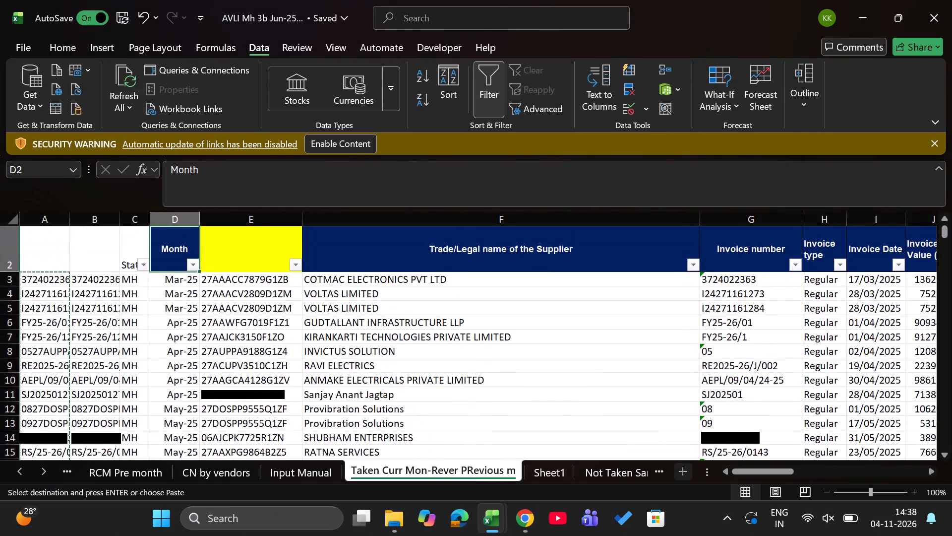
{"action": "key", "text": "Down"}
{"action": "key", "text": "Right"}
{"action": "key", "text": "Right"}
{"action": "key", "text": "Right"}
{"action": "key", "text": "Right"}
{"action": "key", "text": "Right"}
{"action": "key", "text": "Right"}
{"action": "key", "text": "Right"}
{"action": "key", "text": "Right"}
{"action": "key", "text": "Right"}
{"action": "key", "text": "Right"}
{"action": "key", "text": "Right"}
{"action": "key", "text": "Right"}
{"action": "key", "text": "Right"}
{"action": "key", "text": "Left"}
{"action": "key", "text": "Left"}
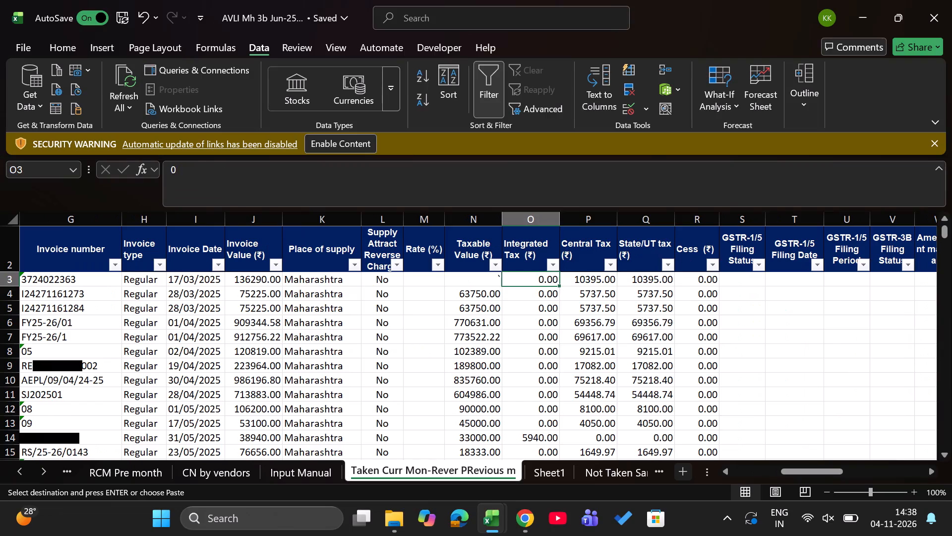
{"action": "key", "text": "Right"}
{"action": "key", "text": "Left"}
{"action": "key", "text": "Right"}
{"action": "key", "text": "ctrl+shift+Down"}
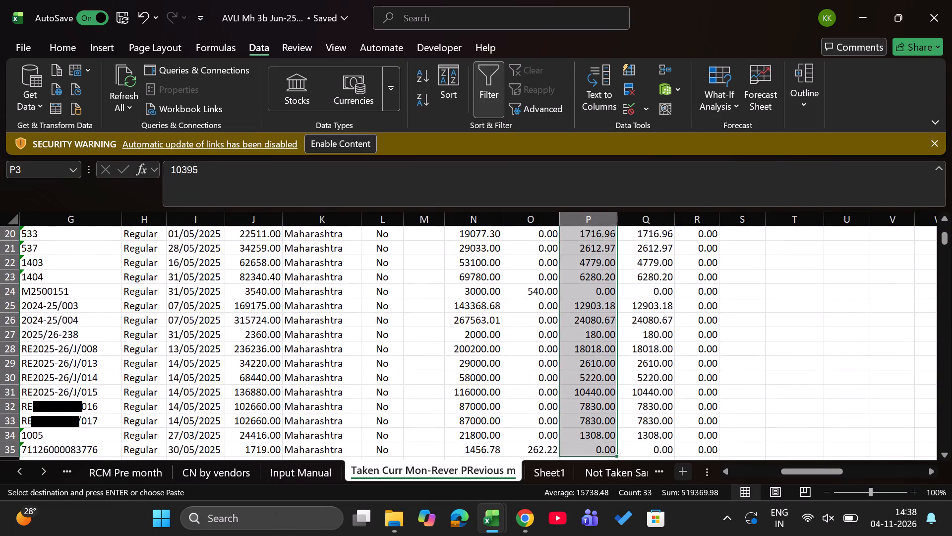
{"action": "key", "text": "ctrl+c"}
{"action": "key", "text": "ctrl+Page_Down"}
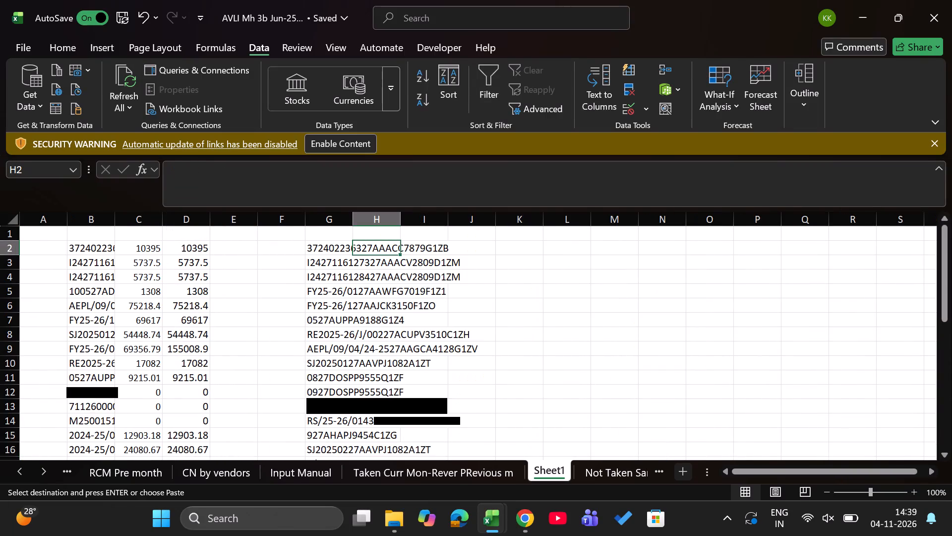
{"action": "key", "text": "ctrl+v"}
Copy the SUMIFS formula from D2 into I2 and fill it down to I34.
{"action": "key", "text": "Right"}
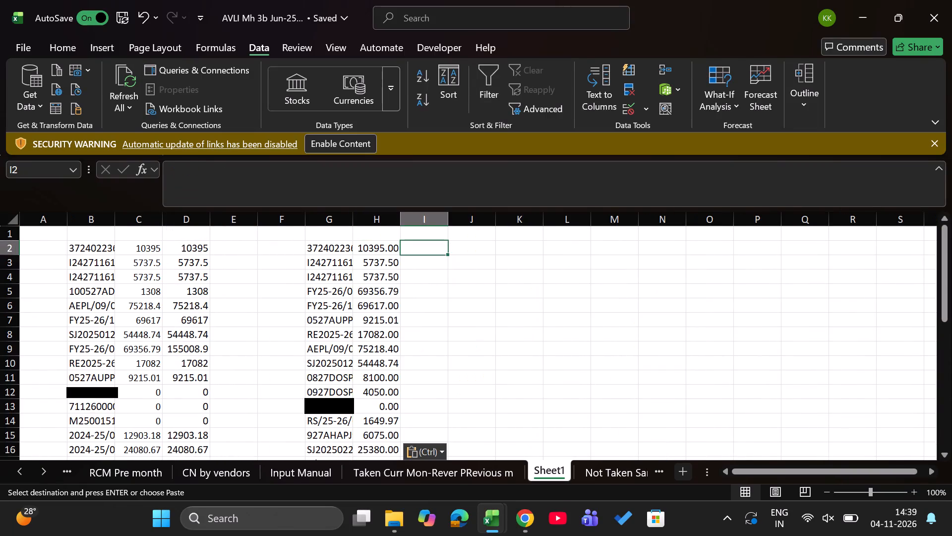
{"action": "key", "text": "Left"}
{"action": "key", "text": "Left"}
{"action": "key", "text": "Left"}
{"action": "key", "text": "Left"}
{"action": "key", "text": "Left"}
{"action": "key", "text": "ctrl+c"}
{"action": "key", "text": "Right"}
{"action": "key", "text": "Right"}
{"action": "key", "text": "Right"}
{"action": "key", "text": "Right"}
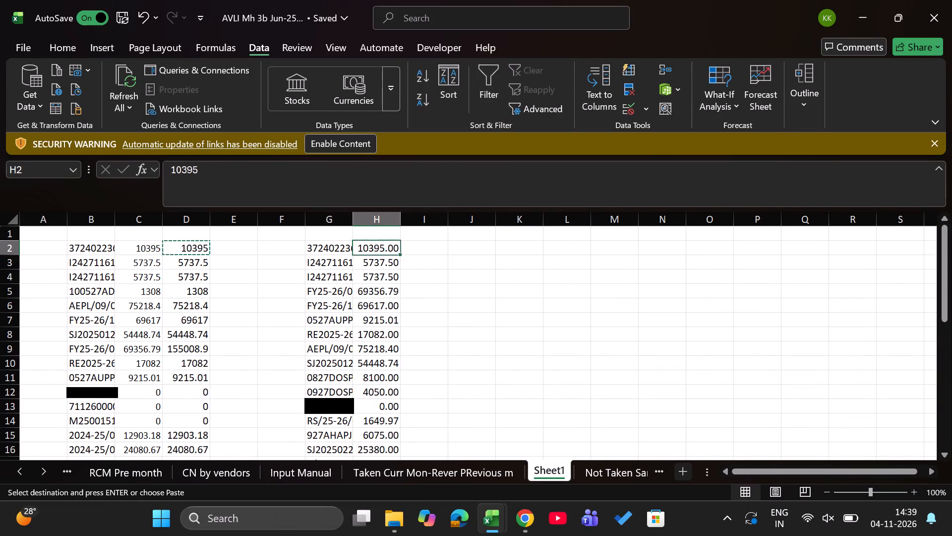
{"action": "key", "text": "Right"}
{"action": "key", "text": "Return"}
{"action": "key", "text": "Left"}
{"action": "key", "text": "ctrl+Down"}
{"action": "key", "text": "Right"}
{"action": "key", "text": "ctrl+shift+Up"}
{"action": "key", "text": "ctrl+d"}
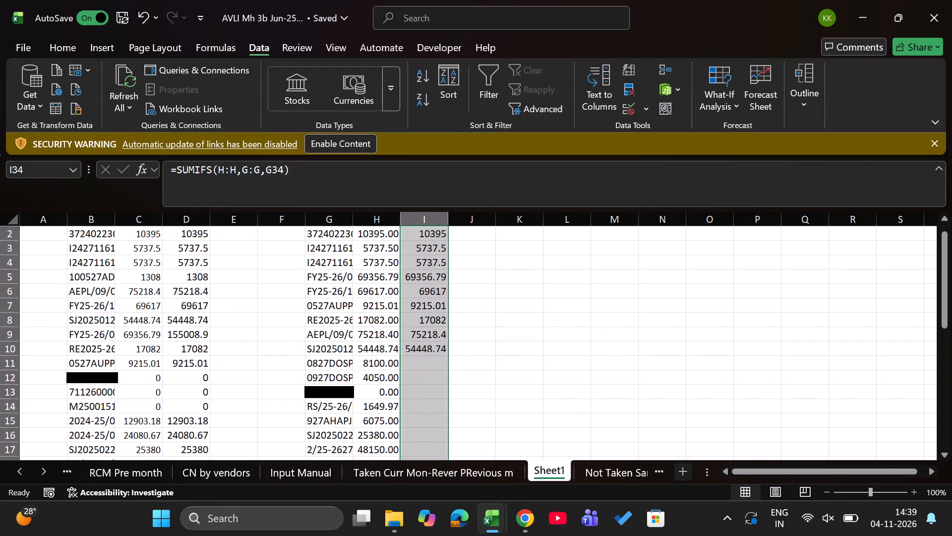
Enter =VLOOKUP(B2,G:I,3,0) in cell E2 to bring in the 3B workbook's CGST total for each key.
{"action": "key", "text": "ctrl+Up"}
{"action": "key", "text": "Left"}
{"action": "key", "text": "Left"}
{"action": "key", "text": "Left"}
{"action": "key", "text": "Left"}
{"action": "key", "text": "equal"}
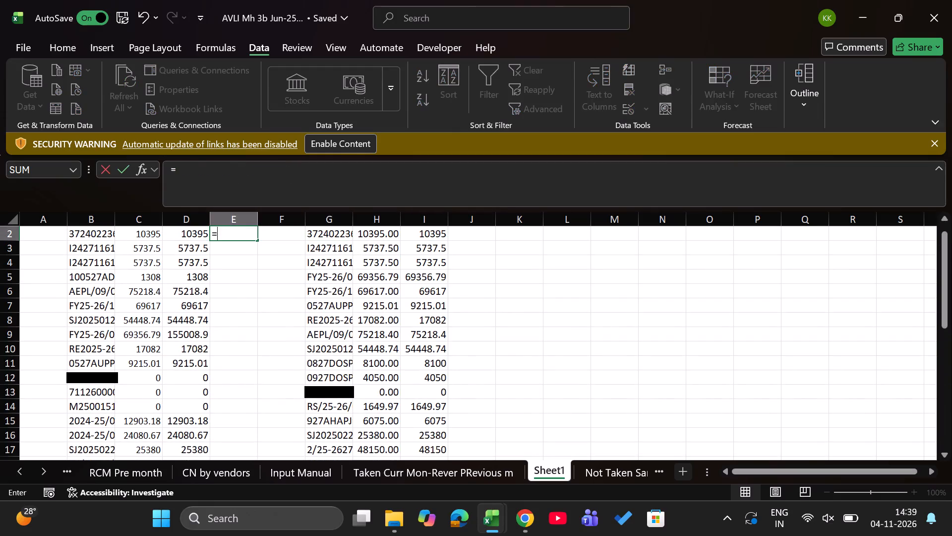
{"action": "type", "text": "vlo"}
{"action": "key", "text": "Tab"}
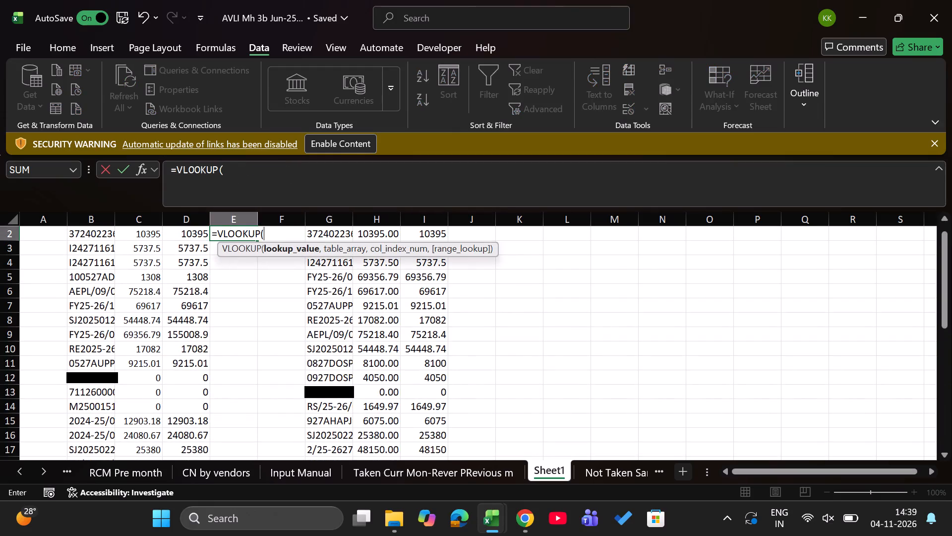
{"action": "key", "text": "Left"}
{"action": "key", "text": "Left"}
{"action": "key", "text": "Left"}
{"action": "key", "text": "comma"}
{"action": "key", "text": "Right"}
{"action": "key", "text": "Right"}
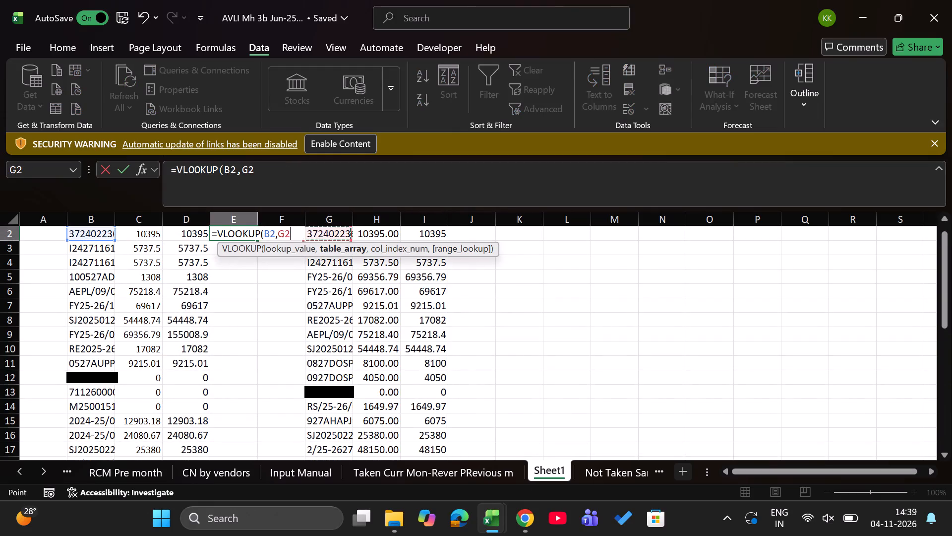
{"action": "key", "text": "ctrl+space"}
{"action": "key", "text": "shift+Right"}
{"action": "key", "text": "shift+Right"}
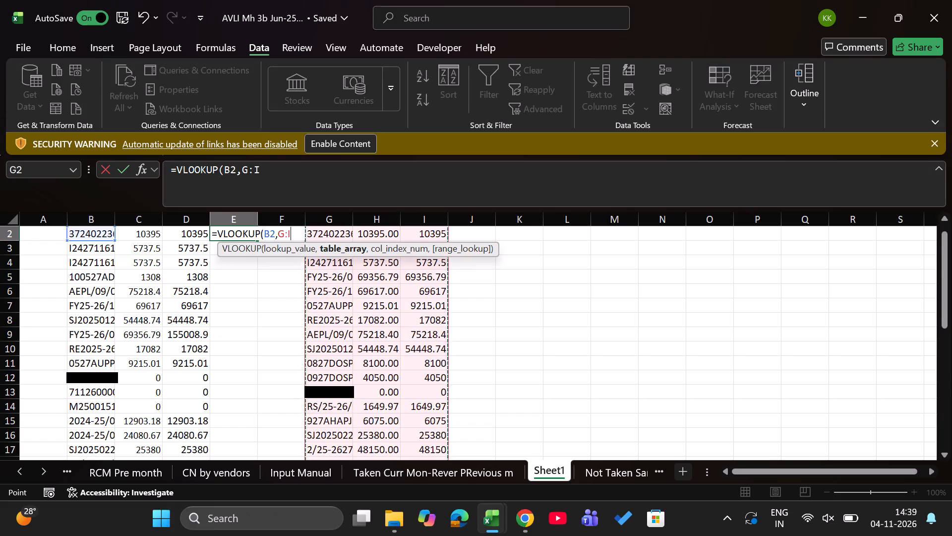
{"action": "type", "text": ",3,"}
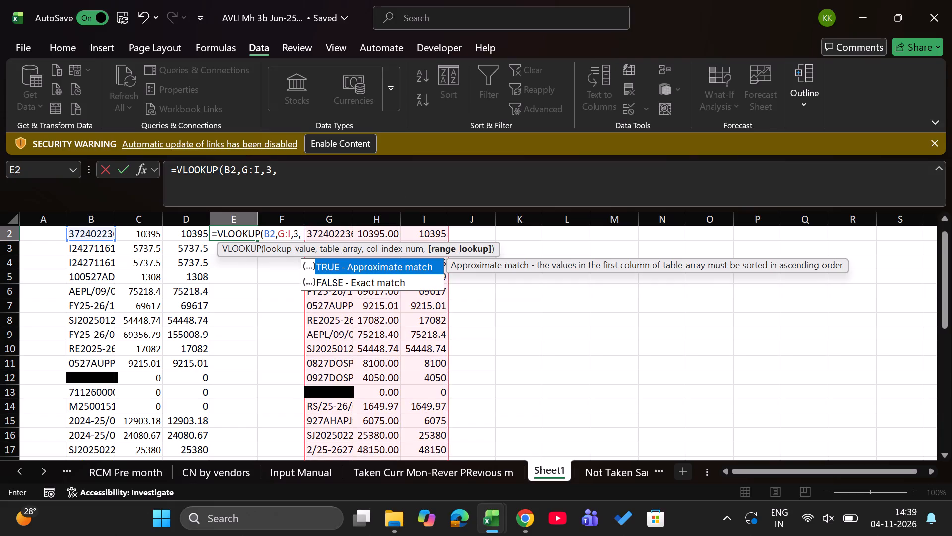
{"action": "key", "text": "0"}
{"action": "key", "text": "Return"}
Fill the VLOOKUP formula down column E from E2 to E35.
{"action": "key", "text": "Left"}
{"action": "key", "text": "Down"}
{"action": "key", "text": "ctrl+Down"}
{"action": "key", "text": "Right"}
{"action": "key", "text": "ctrl+shift+Up"}
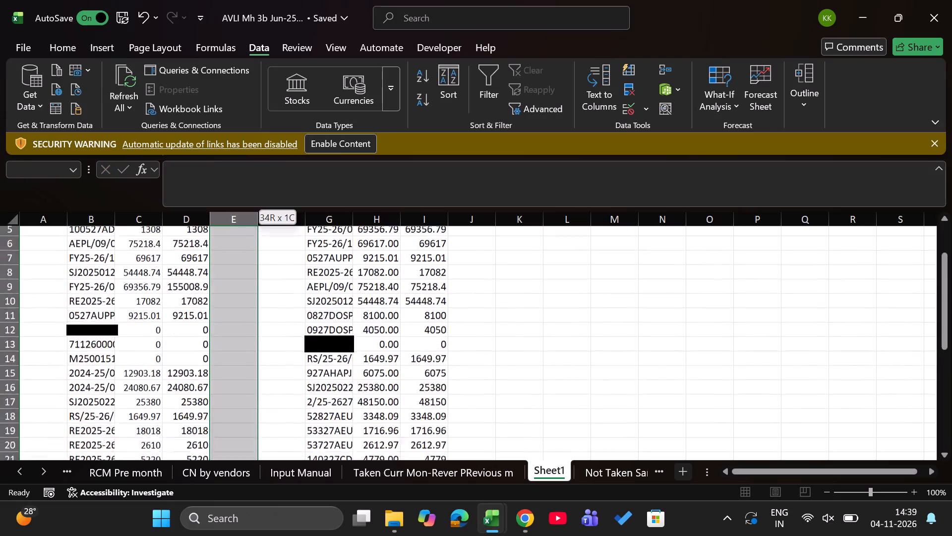
{"action": "key", "text": "ctrl+d"}
{"action": "key", "text": "ctrl+Up"}
Enter =D2-E2 in cell F2 to calculate the CGST difference.
{"action": "key", "text": "Right"}
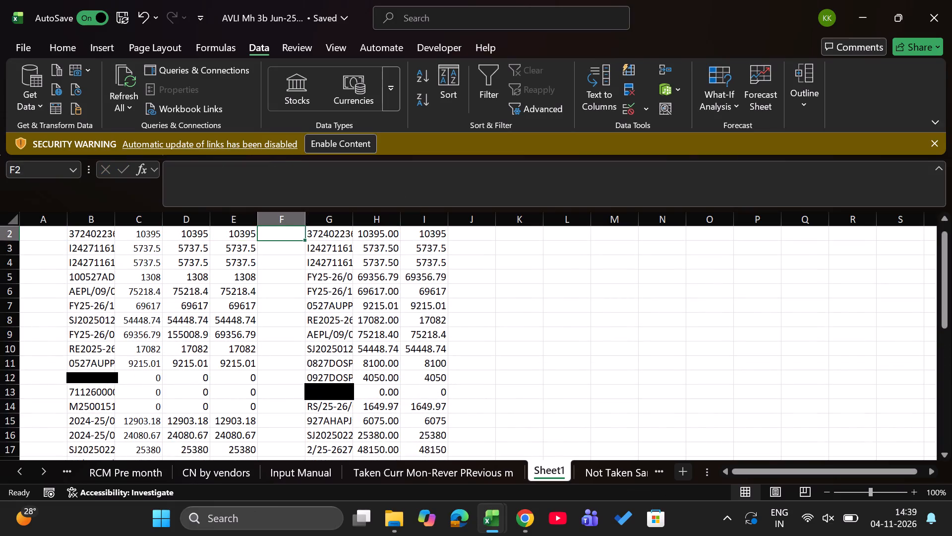
{"action": "key", "text": "equal"}
{"action": "key", "text": "Left"}
{"action": "key", "text": "Left"}
{"action": "key", "text": "minus"}
{"action": "key", "text": "Left"}
{"action": "key", "text": "Return"}
Fill the CGST difference formula in column F of Sheet1 down from F2 to F35.
{"action": "key", "text": "Left"}
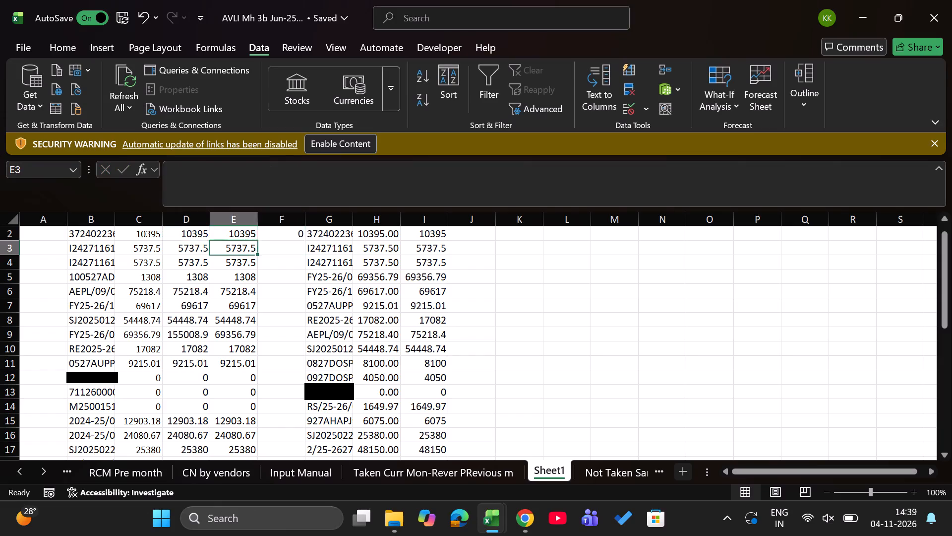
{"action": "key", "text": "ctrl+Down"}
{"action": "key", "text": "ctrl+Right"}
{"action": "key", "text": "Left"}
{"action": "key", "text": "ctrl+Left"}
{"action": "key", "text": "Up"}
{"action": "key", "text": "Right"}
{"action": "key", "text": "Right"}
{"action": "key", "text": "Right"}
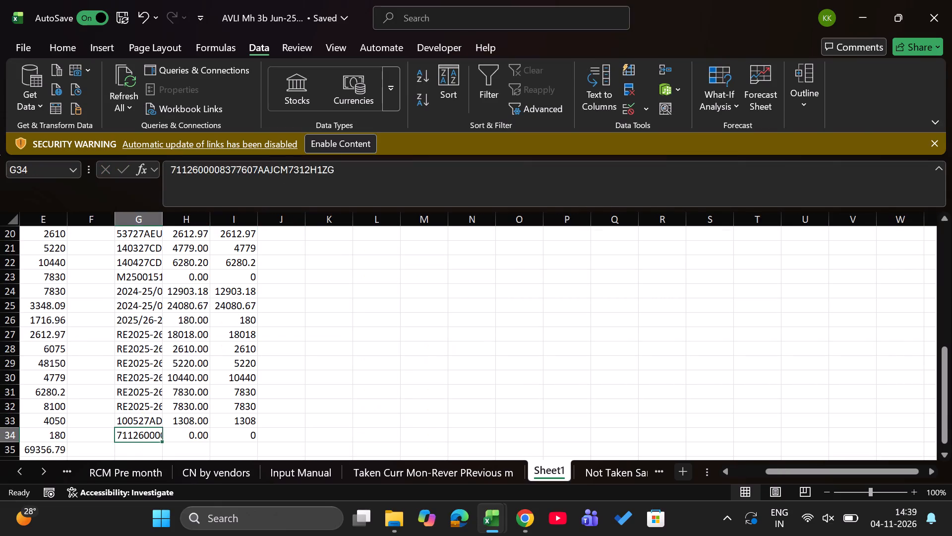
{"action": "key", "text": "Right"}
{"action": "key", "text": "Right"}
{"action": "key", "text": "Left"}
{"action": "key", "text": "Left"}
{"action": "key", "text": "Left"}
{"action": "key", "text": "Down"}
{"action": "key", "text": "Left"}
{"action": "key", "text": "Left"}
{"action": "key", "text": "Left"}
{"action": "key", "text": "Left"}
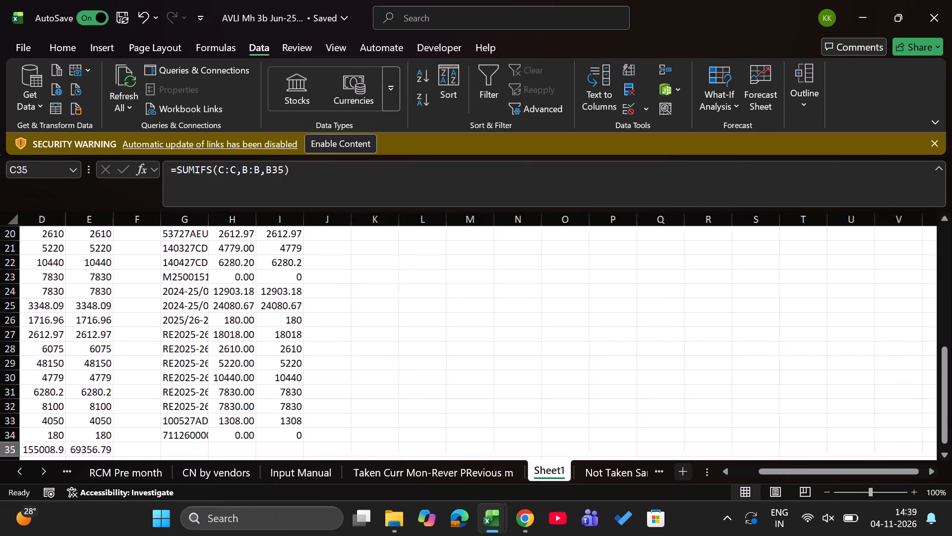
{"action": "key", "text": "Down"}
{"action": "key", "text": "Down"}
{"action": "key", "text": "Up"}
{"action": "key", "text": "Up"}
{"action": "key", "text": "Up"}
{"action": "key", "text": "Right"}
{"action": "key", "text": "Right"}
{"action": "key", "text": "Down"}
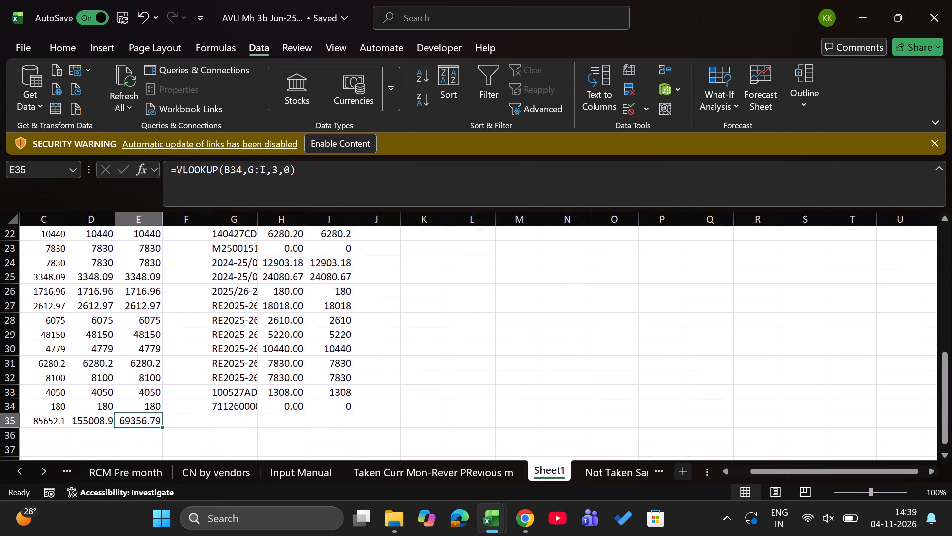
{"action": "key", "text": "Right"}
{"action": "key", "text": "ctrl+shift+Up"}
{"action": "key", "text": "ctrl+d"}
{"action": "key", "text": "Down"}
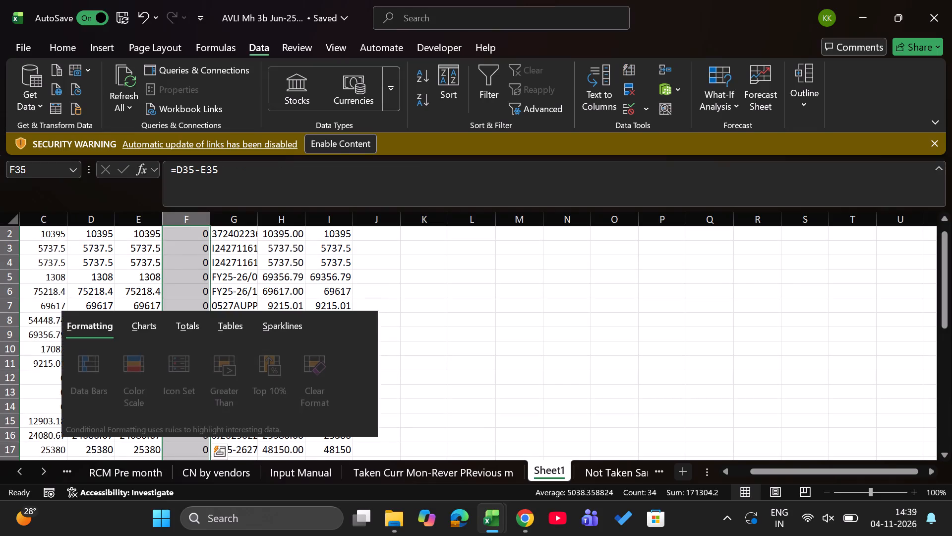
Examine column F of Sheet1 down to row 35 for non-zero CGST differences and the invoices they belong to.
{"action": "left_click", "coordinate": [245, 254]}
{"action": "key", "text": "Down"}
{"action": "key", "text": "Down"}
{"action": "key", "text": "Down"}
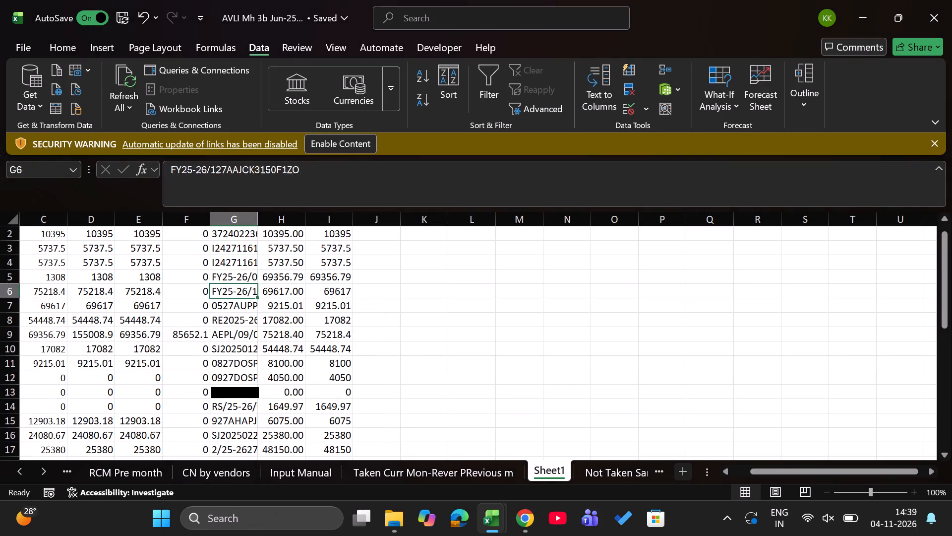
{"action": "key", "text": "Down"}
{"action": "key", "text": "Down"}
{"action": "key", "text": "Down"}
{"action": "key", "text": "Left"}
{"action": "key", "text": "Left"}
{"action": "key", "text": "Left"}
{"action": "scroll", "coordinate": [181, 319], "scroll_direction": "down", "scroll_amount": 1}
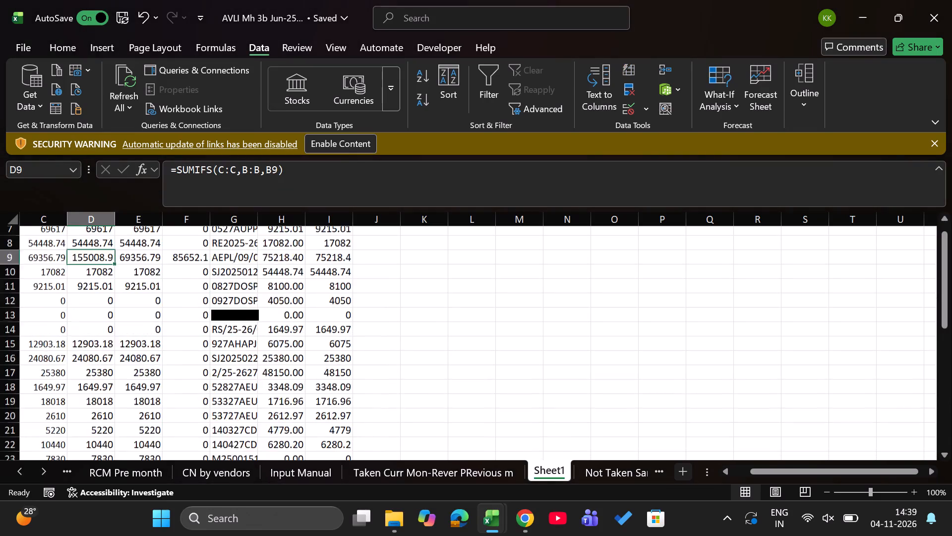
{"action": "scroll", "coordinate": [181, 319], "scroll_direction": "down", "scroll_amount": 6}
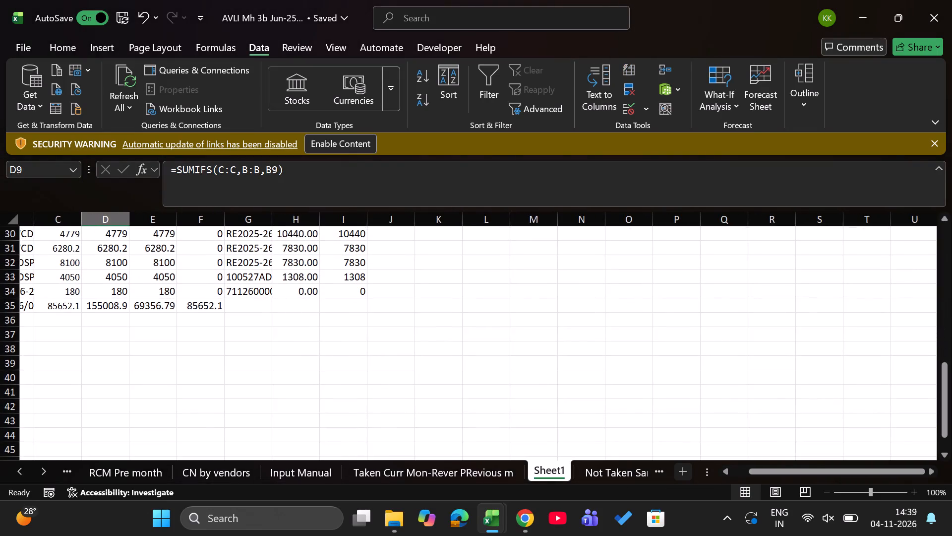
{"action": "scroll", "coordinate": [181, 319], "scroll_direction": "up", "scroll_amount": 1}
{"action": "scroll", "coordinate": [181, 319], "scroll_direction": "right", "scroll_amount": 2}
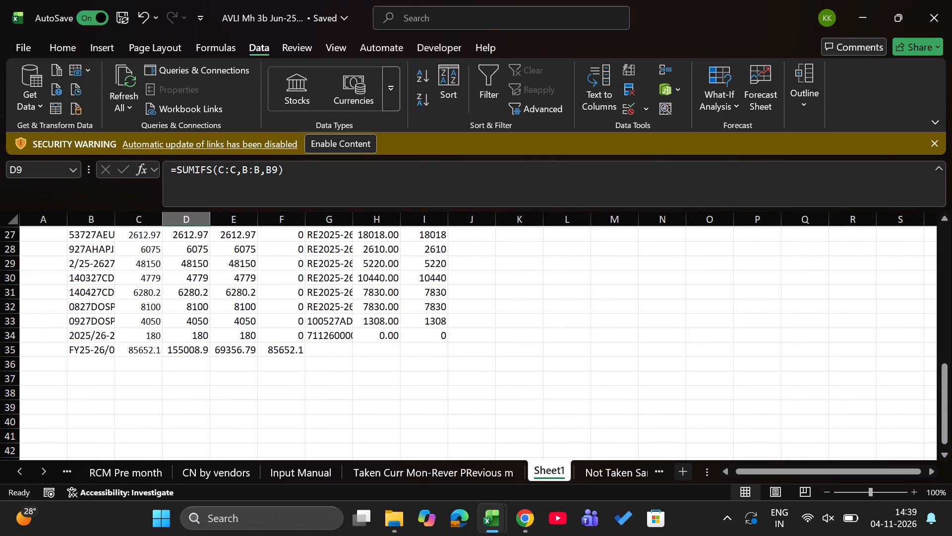
Copy the key in Sheet1 B35 and reapply the filter on row 2 of Taken Curr Mon-Rever PRevious m, covering columns A and B.
{"action": "left_click", "coordinate": [94, 348]}
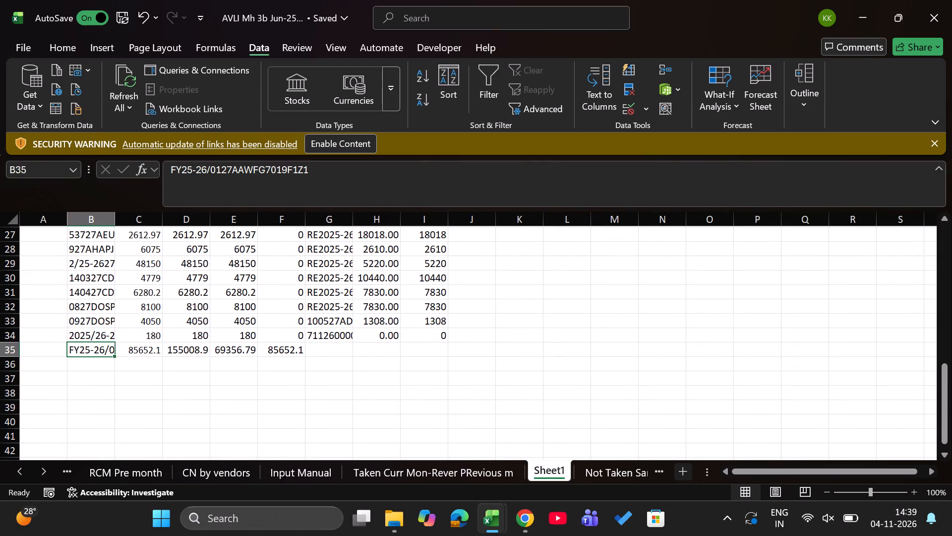
{"action": "key", "text": "ctrl+c"}
{"action": "key", "text": "ctrl+Page_Up"}
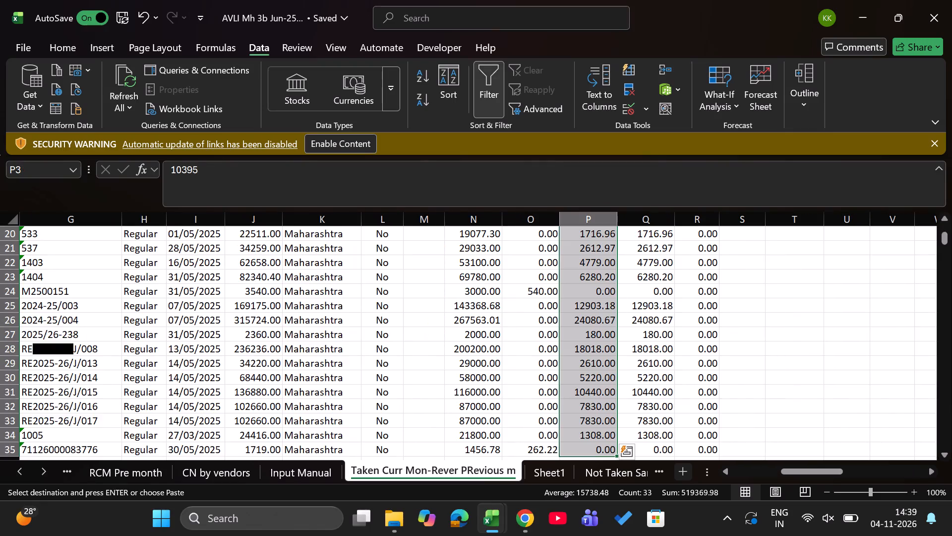
{"action": "key", "text": "ctrl+Up"}
{"action": "key", "text": "Down"}
{"action": "key", "text": "Up"}
{"action": "key", "text": "ctrl+Left"}
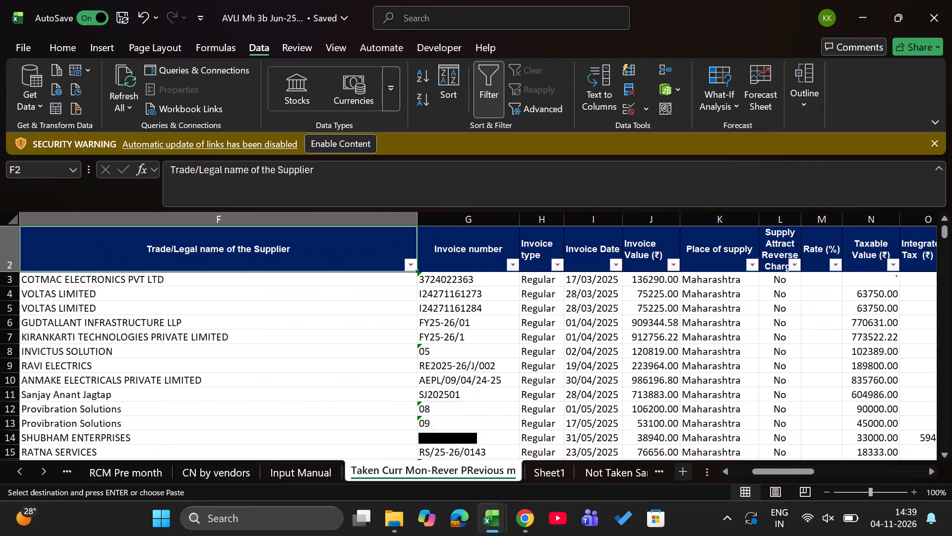
{"action": "key", "text": "Left"}
{"action": "key", "text": "Left"}
{"action": "key", "text": "Left"}
{"action": "key", "text": "Left"}
{"action": "key", "text": "Left"}
{"action": "key", "text": "Left"}
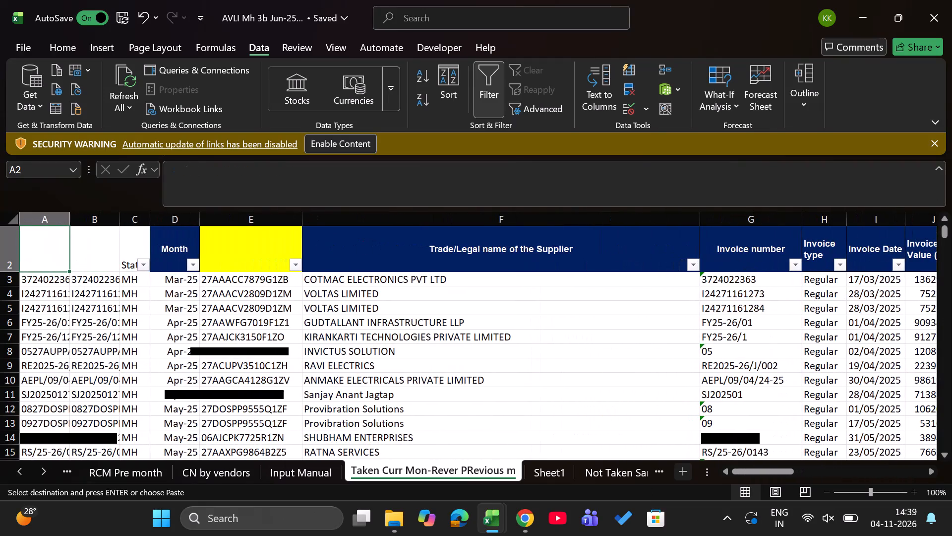
{"action": "key", "text": "space"}
{"action": "key", "text": "space"}
{"action": "key", "text": "ctrl+shift+l"}
{"action": "key", "text": "ctrl+shift+l"}
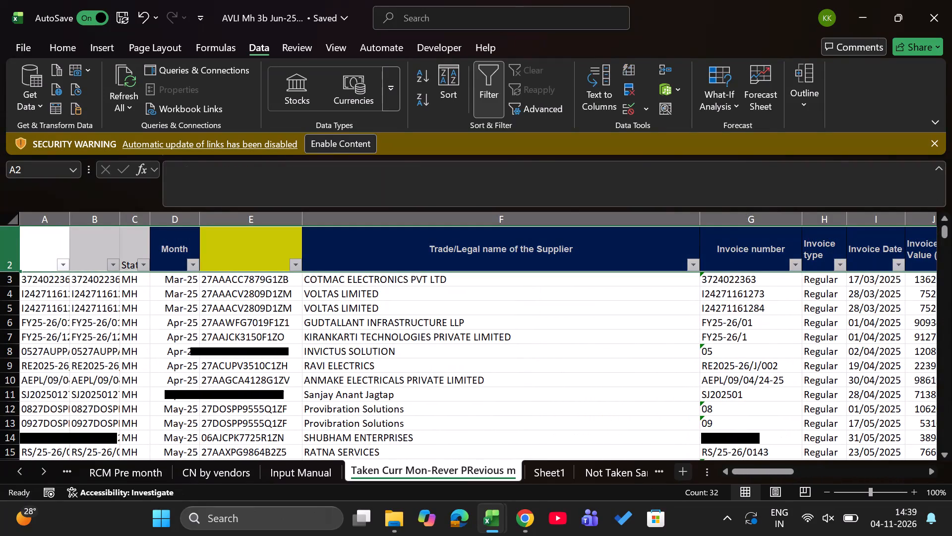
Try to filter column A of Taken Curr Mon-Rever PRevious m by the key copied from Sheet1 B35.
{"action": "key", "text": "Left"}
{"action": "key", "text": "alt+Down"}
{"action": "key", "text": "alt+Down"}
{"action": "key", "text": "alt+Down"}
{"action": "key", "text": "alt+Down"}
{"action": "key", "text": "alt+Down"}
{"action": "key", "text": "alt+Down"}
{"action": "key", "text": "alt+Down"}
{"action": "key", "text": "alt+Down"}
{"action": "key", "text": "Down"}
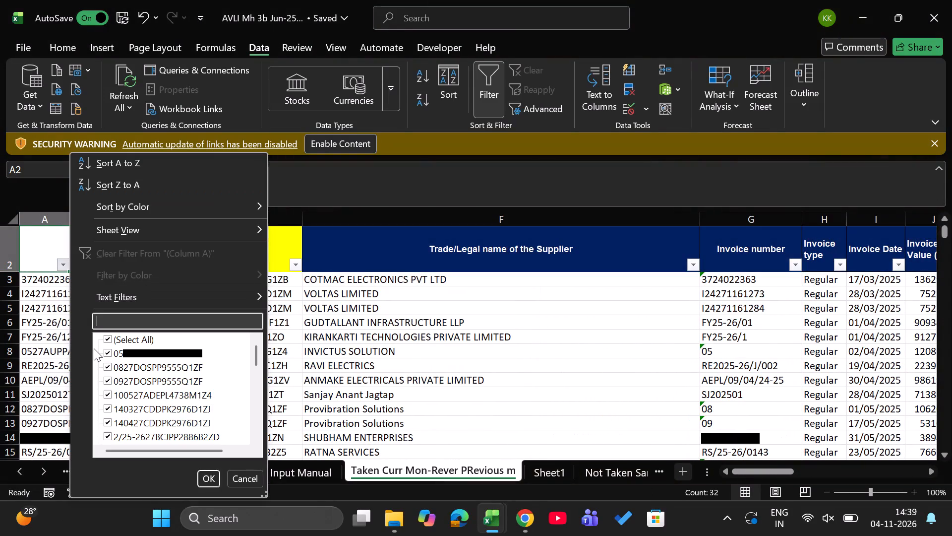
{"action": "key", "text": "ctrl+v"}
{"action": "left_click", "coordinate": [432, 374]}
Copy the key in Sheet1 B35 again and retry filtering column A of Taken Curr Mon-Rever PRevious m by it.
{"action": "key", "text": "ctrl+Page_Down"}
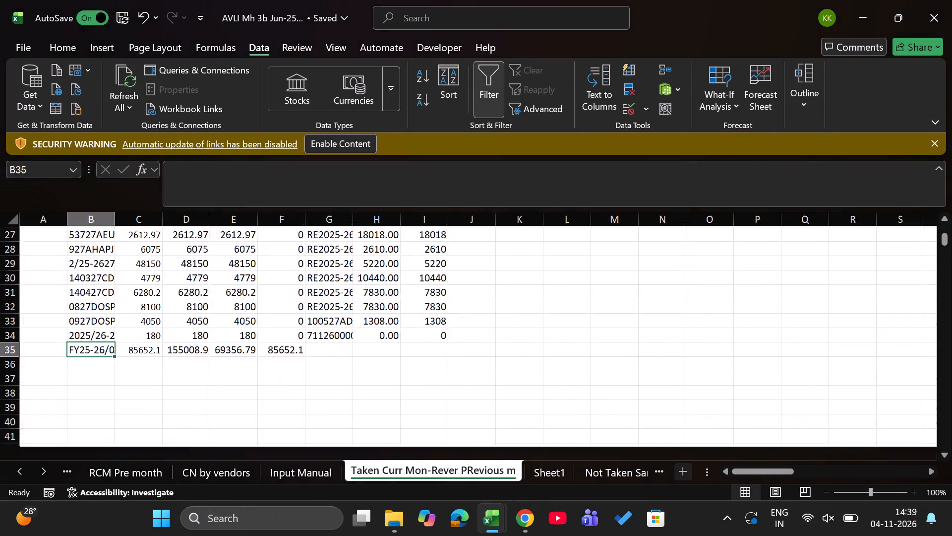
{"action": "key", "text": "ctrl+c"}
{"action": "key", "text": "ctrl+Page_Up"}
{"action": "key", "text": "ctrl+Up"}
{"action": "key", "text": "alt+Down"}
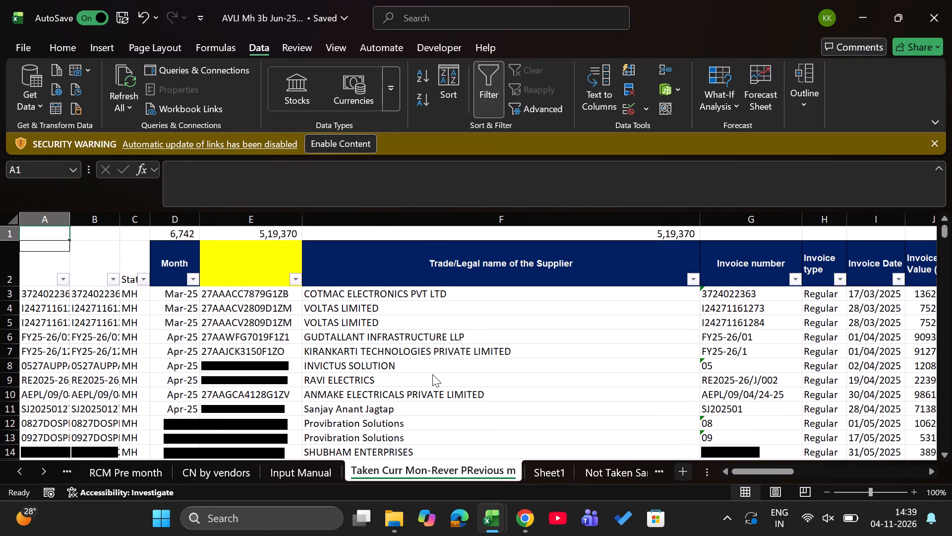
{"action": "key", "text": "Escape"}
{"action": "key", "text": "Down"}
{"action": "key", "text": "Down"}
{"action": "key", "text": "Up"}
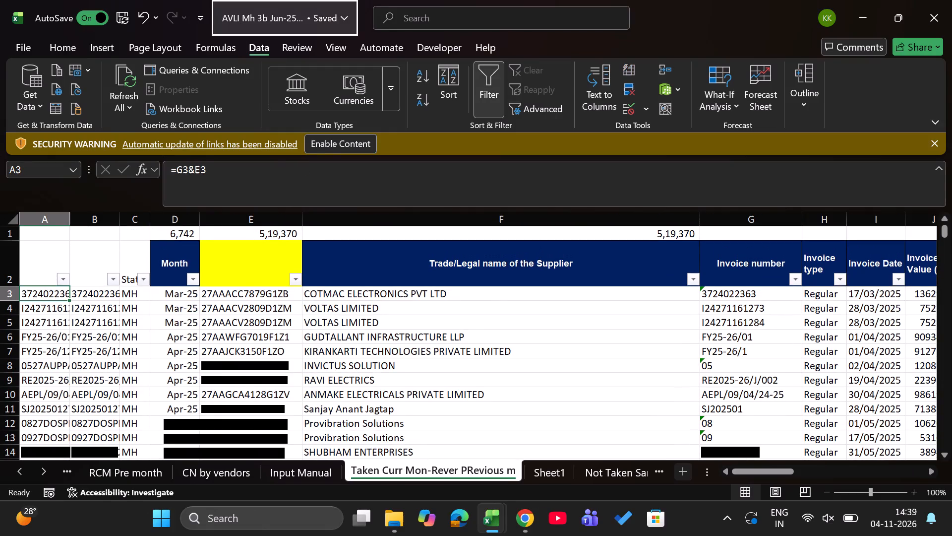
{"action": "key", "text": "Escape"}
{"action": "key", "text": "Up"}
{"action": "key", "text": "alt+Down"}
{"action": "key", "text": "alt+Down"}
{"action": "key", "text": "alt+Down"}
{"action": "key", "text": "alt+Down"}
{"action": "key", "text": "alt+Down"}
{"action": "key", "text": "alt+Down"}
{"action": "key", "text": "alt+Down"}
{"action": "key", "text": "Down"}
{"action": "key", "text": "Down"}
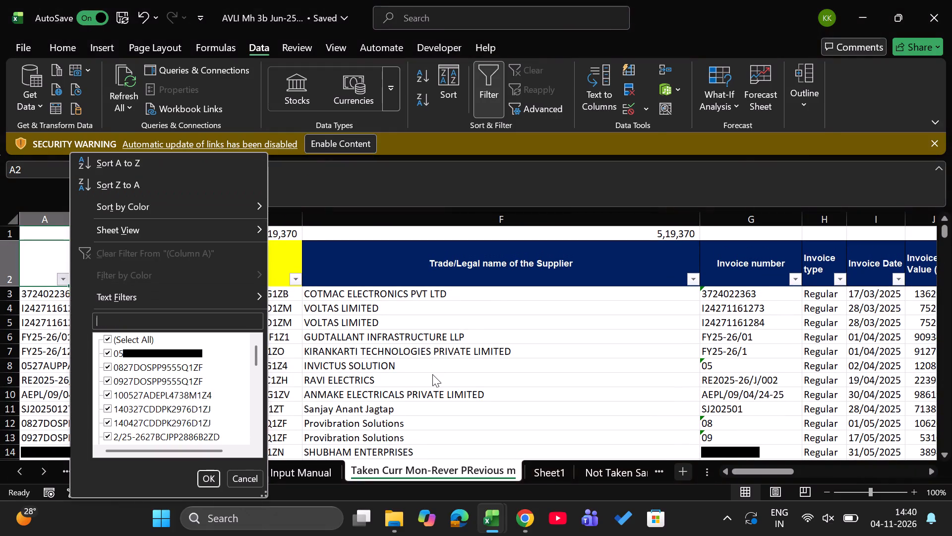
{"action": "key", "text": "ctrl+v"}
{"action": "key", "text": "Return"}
Copy the FY25-26/01 GUDTALLANT INFRASTRUCTURE LLP key from Sheet1 B35 and filter column A of Taken Curr Mon-Rever PRevious m by it.
{"action": "key", "text": "ctrl+Page_Down"}
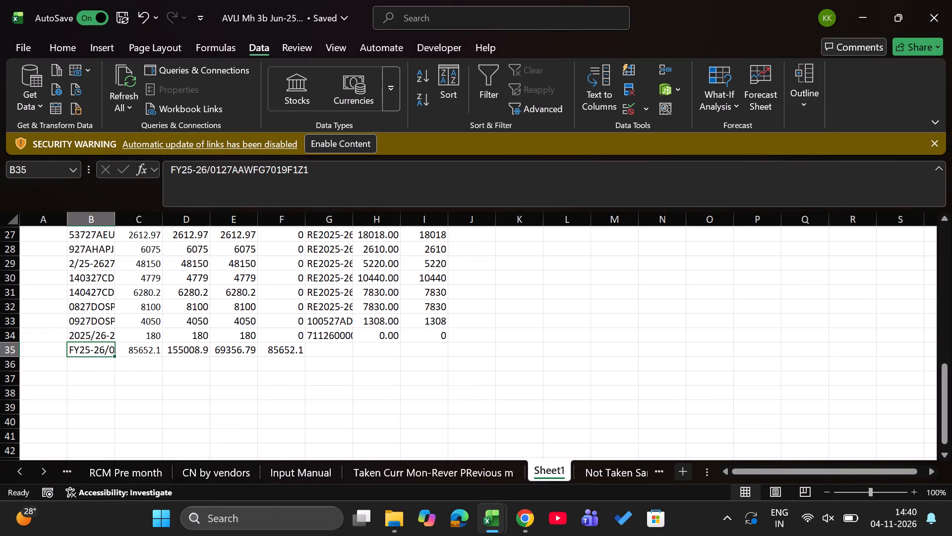
{"action": "key", "text": "ctrl+c"}
{"action": "key", "text": "ctrl+Page_Up"}
{"action": "key", "text": "alt+Down"}
{"action": "key", "text": "alt+Down"}
{"action": "key", "text": "alt+Down"}
{"action": "key", "text": "alt+Down"}
{"action": "key", "text": "alt+Down"}
{"action": "key", "text": "alt+Down"}
{"action": "key", "text": "alt+Down"}
{"action": "key", "text": "alt+Down"}
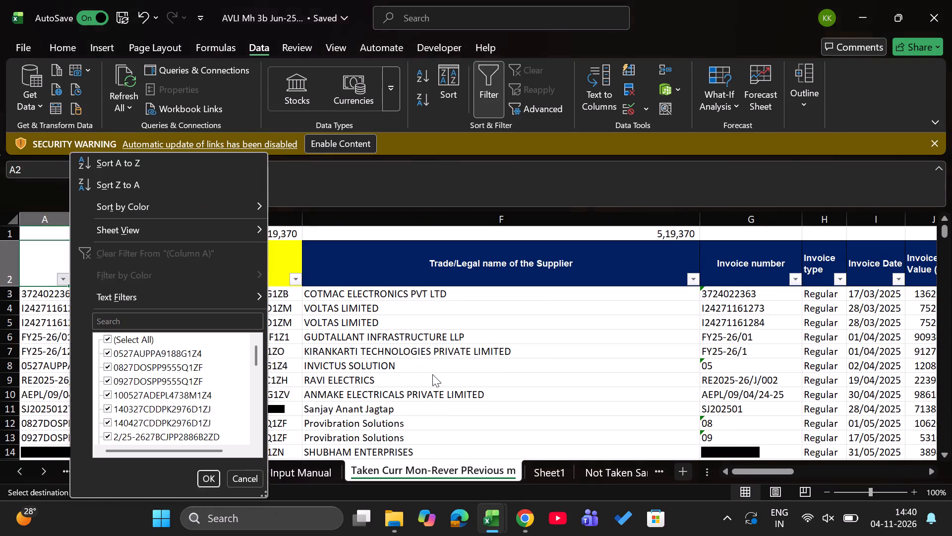
{"action": "key", "text": "Down"}
{"action": "key", "text": "ctrl+v"}
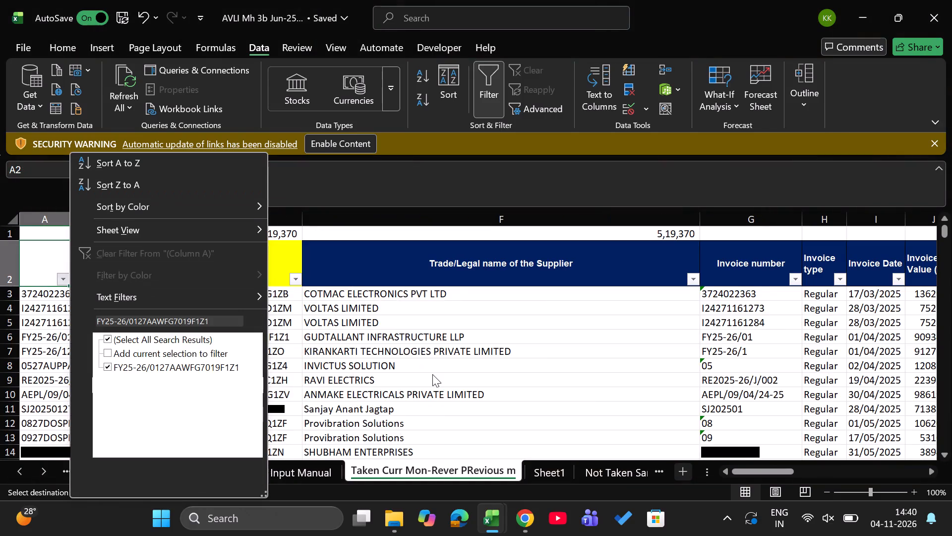
{"action": "key", "text": "Return"}
Copy the filtered FY25-26/01 key, switch to the GSTR-9 & 9C 2025-26 workbook and filter the UID column of the GSTR-2B sheet by it.
{"action": "key", "text": "Down"}
{"action": "key", "text": "ctrl+c"}
{"action": "key", "text": "alt+Tab"}
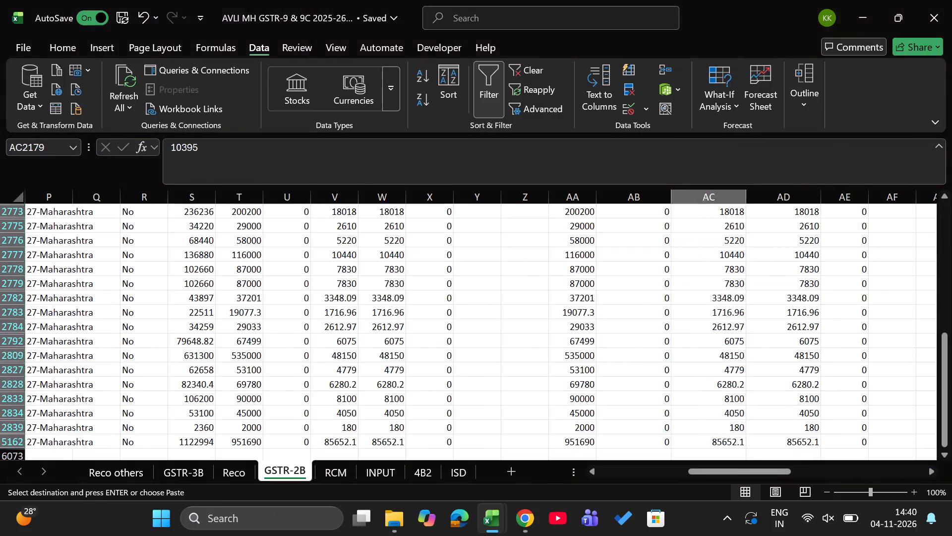
{"action": "key", "text": "ctrl+Up"}
{"action": "key", "text": "Down"}
{"action": "key", "text": "ctrl+Left"}
{"action": "key", "text": "Right"}
{"action": "key", "text": "Right"}
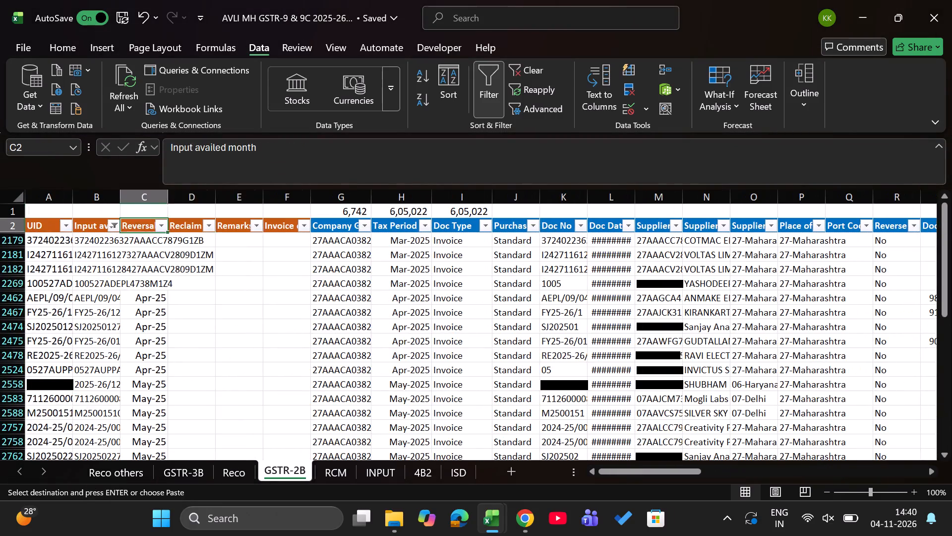
{"action": "key", "text": "Right"}
{"action": "key", "text": "Right"}
{"action": "key", "text": "Left"}
{"action": "key", "text": "Left"}
{"action": "key", "text": "Left"}
{"action": "key", "text": "Left"}
{"action": "key", "text": "Left"}
{"action": "key", "text": "alt+Down"}
{"action": "key", "text": "alt+Down"}
{"action": "key", "text": "alt+Down"}
{"action": "key", "text": "alt+Down"}
{"action": "key", "text": "alt+Down"}
{"action": "key", "text": "alt+Down"}
{"action": "key", "text": "alt+Down"}
{"action": "key", "text": "alt+Down"}
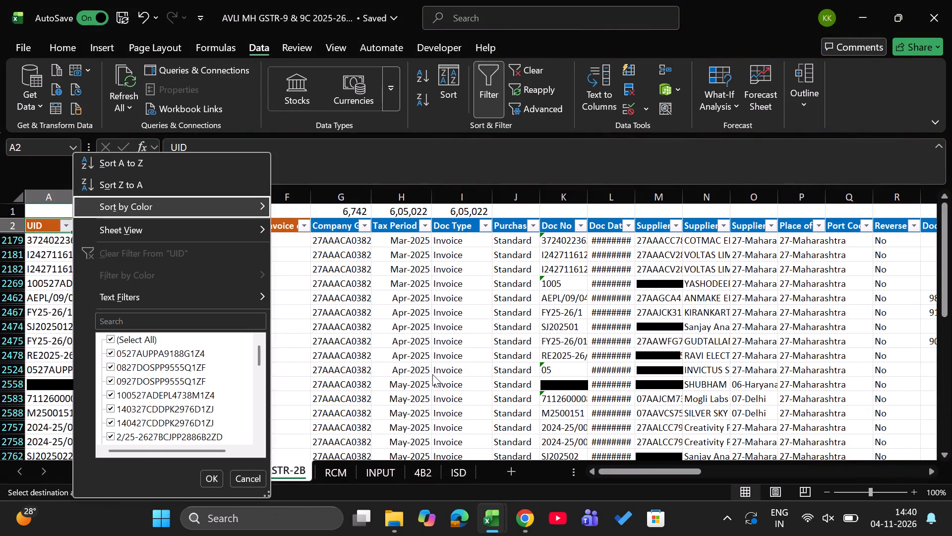
{"action": "key", "text": "Down"}
{"action": "key", "text": "ctrl+v"}
{"action": "key", "text": "Return"}
Compare the document numbers and document dates of the two filtered FY25-26/01 GUDTALLANT INFRASTRUCTURE rows in the GSTR-2B sheet.
{"action": "key", "text": "Right"}
{"action": "key", "text": "Right"}
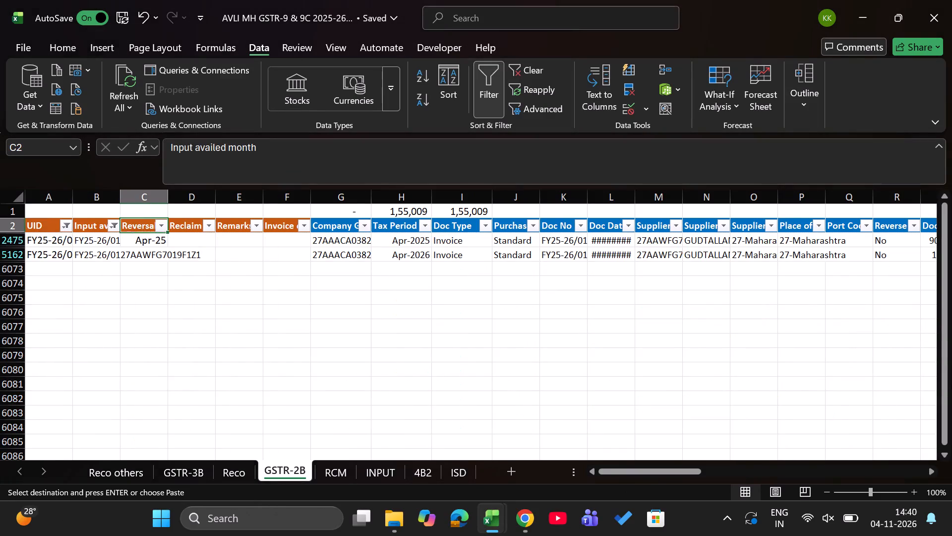
{"action": "key", "text": "Down"}
{"action": "key", "text": "Right"}
{"action": "key", "text": "Right"}
{"action": "key", "text": "Right"}
{"action": "key", "text": "Right"}
{"action": "key", "text": "Right"}
{"action": "key", "text": "Right"}
{"action": "key", "text": "Right"}
{"action": "key", "text": "Right"}
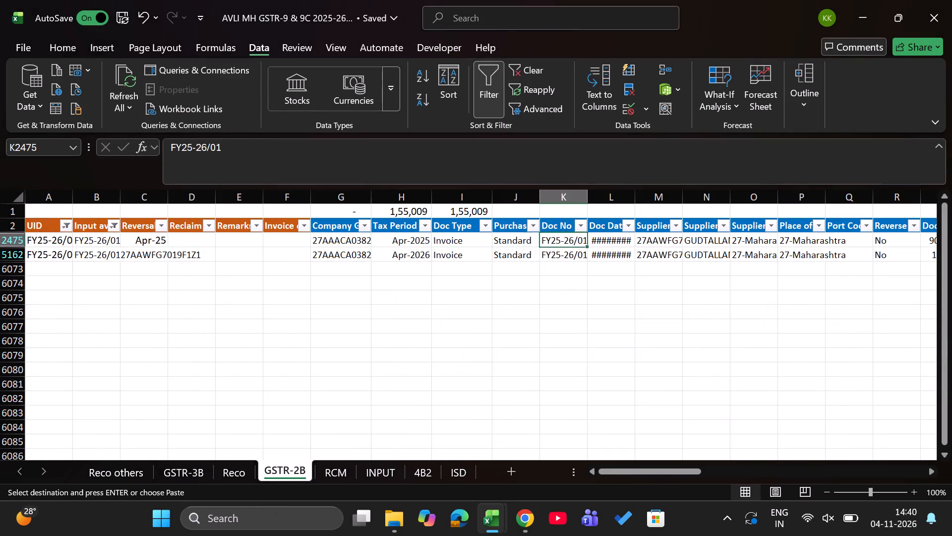
{"action": "key", "text": "Right"}
{"action": "key", "text": "Left"}
{"action": "key", "text": "Down"}
{"action": "key", "text": "Up"}
{"action": "key", "text": "Down"}
{"action": "key", "text": "Up"}
{"action": "key", "text": "Down"}
{"action": "key", "text": "Right"}
{"action": "key", "text": "Up"}
{"action": "key", "text": "Down"}
{"action": "key", "text": "Up"}
Check the FY25-26/01 invoice date in the Jun-25 3B workbook against the document dates of both GSTR-2B rows.
{"action": "key", "text": "alt+Tab"}
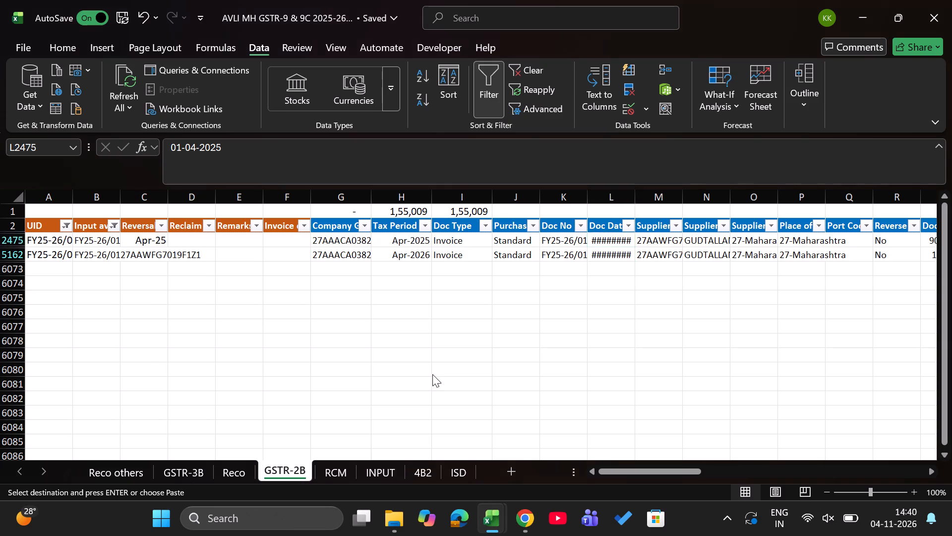
{"action": "key", "text": "Right"}
{"action": "key", "text": "Right"}
{"action": "key", "text": "Right"}
{"action": "key", "text": "Right"}
{"action": "key", "text": "Right"}
{"action": "key", "text": "Right"}
{"action": "key", "text": "Right"}
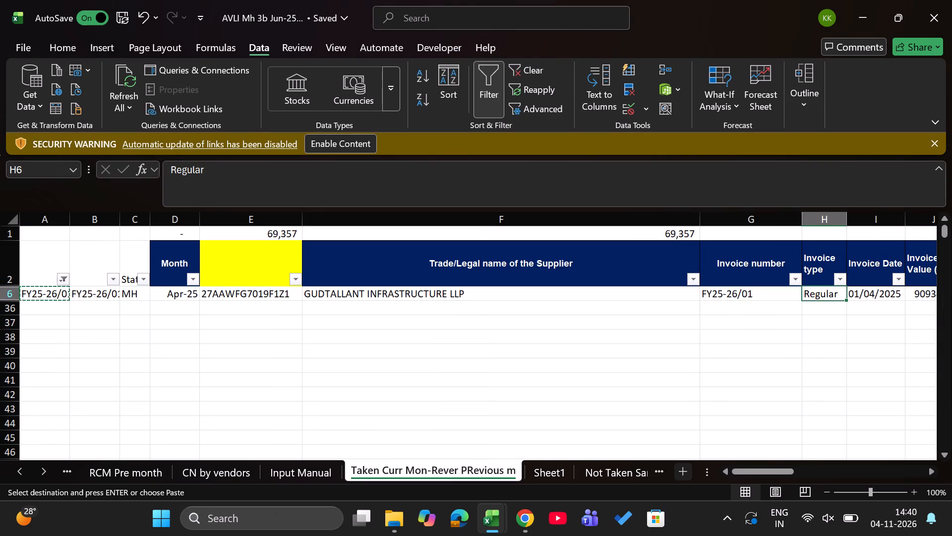
{"action": "key", "text": "Right"}
{"action": "key", "text": "alt+Tab"}
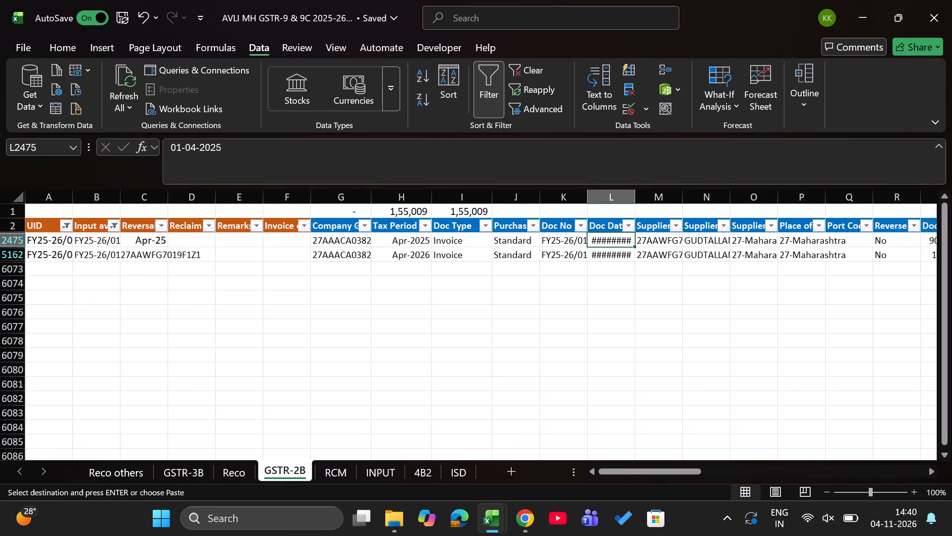
{"action": "key", "text": "Left"}
{"action": "key", "text": "Right"}
{"action": "key", "text": "Down"}
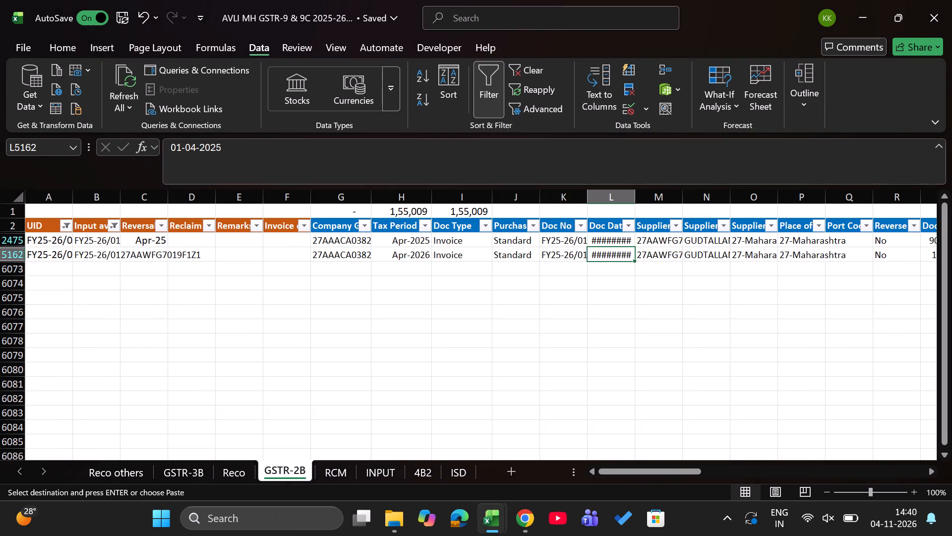
Delete the Input availed month entry in B5162 for the Apr-2026 duplicate of FY25-26/01.
{"action": "key", "text": "Left"}
{"action": "key", "text": "Left"}
{"action": "key", "text": "Left"}
{"action": "key", "text": "Left"}
{"action": "key", "text": "Left"}
{"action": "key", "text": "Left"}
{"action": "key", "text": "Left"}
{"action": "key", "text": "Left"}
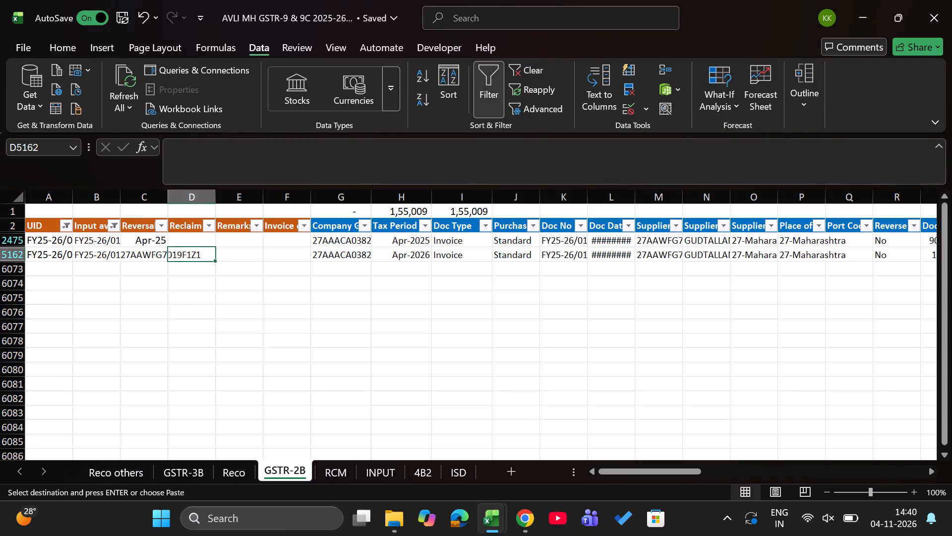
{"action": "key", "text": "Left"}
{"action": "key", "text": "Left"}
{"action": "key", "text": "Delete"}
Clear the UID column filter on the GSTR-2B sheet, keeping the Input availed month filter.
{"action": "key", "text": "Up"}
{"action": "key", "text": "Up"}
{"action": "key", "text": "alt+Down"}
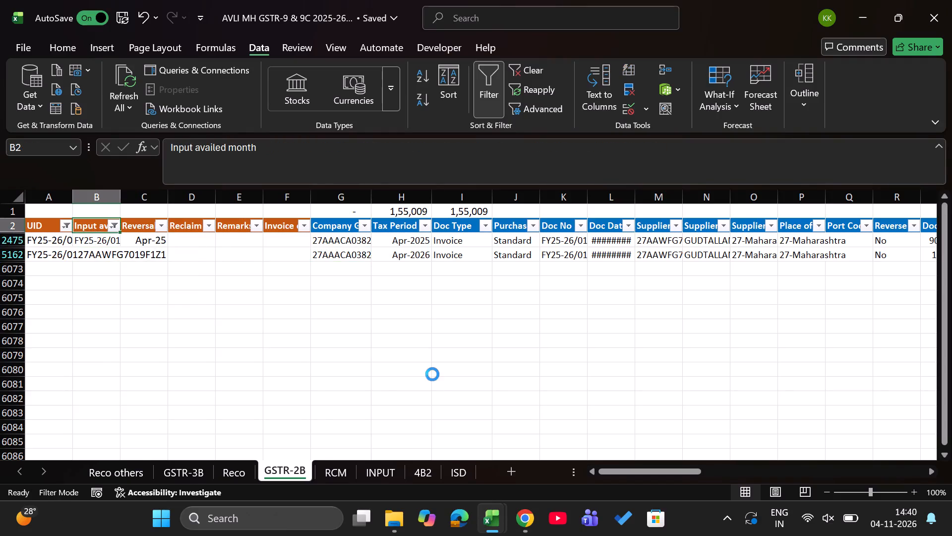
{"action": "left_click", "coordinate": [573, 346]}
{"action": "key", "text": "Left"}
{"action": "key", "text": "Left"}
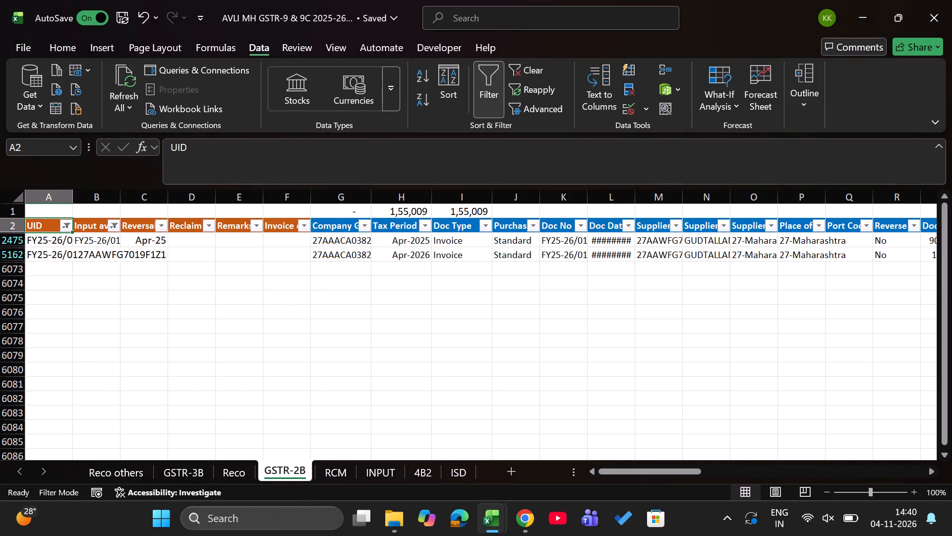
{"action": "key", "text": "alt+Down"}
{"action": "key", "text": "alt+Down"}
{"action": "key", "text": "alt+Down"}
{"action": "key", "text": "alt+Down"}
{"action": "key", "text": "alt+Down"}
{"action": "key", "text": "alt+Down"}
{"action": "key", "text": "alt+Down"}
{"action": "key", "text": "alt+Down"}
{"action": "key", "text": "alt+Down"}
{"action": "key", "text": "alt+Down"}
{"action": "key", "text": "space"}
{"action": "key", "text": "Return"}
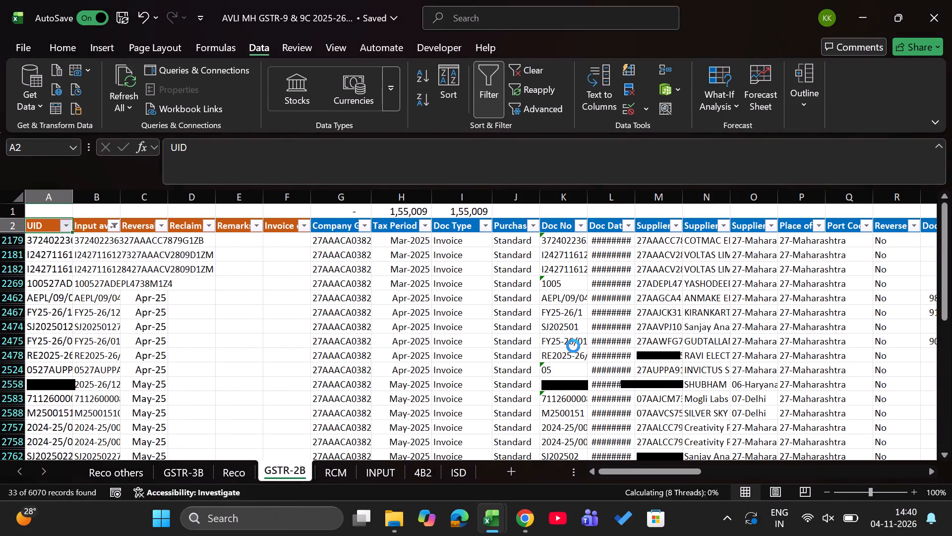
Review the values offered in the Input availed month column's filter on the GSTR-2B sheet.
{"action": "key", "text": "Right"}
{"action": "key", "text": "alt+Down"}
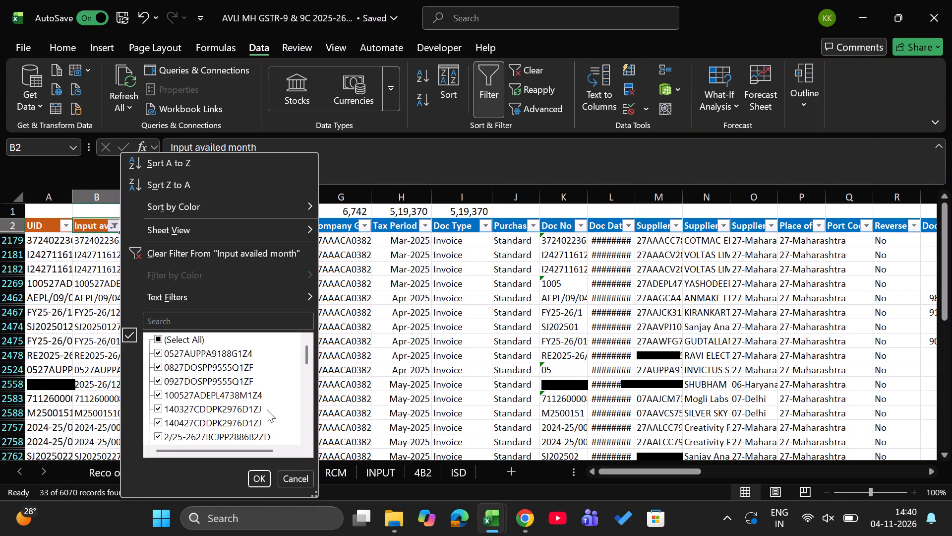
{"action": "scroll", "coordinate": [267, 409], "scroll_direction": "down", "scroll_amount": 9}
{"action": "left_click", "coordinate": [452, 382]}
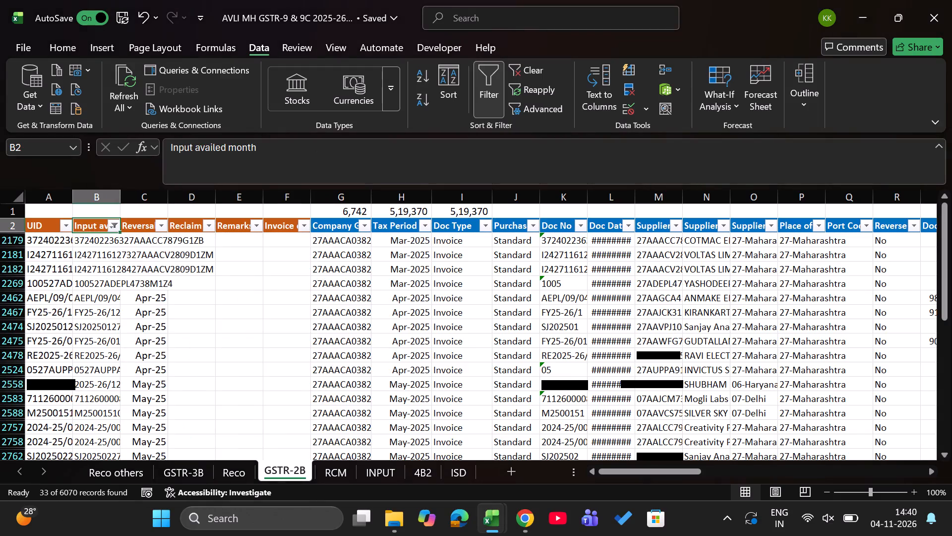
Clear the column A filter on Taken Curr Mon-Rever PRevious m in the Jun-25 3B workbook and return to GSTR-2B.
{"action": "key", "text": "alt+Tab"}
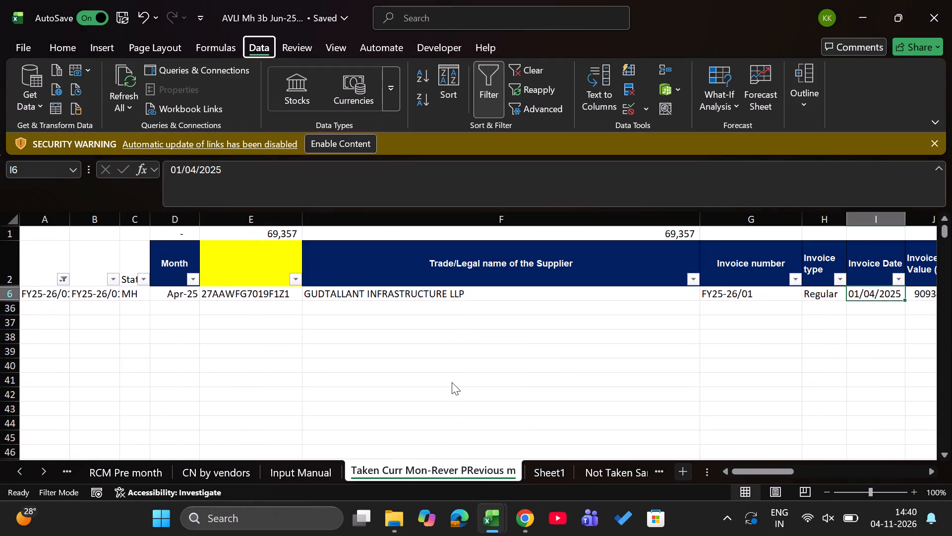
{"action": "type", "text": "ac"}
{"action": "key", "text": "Right"}
{"action": "key", "text": "Right"}
{"action": "key", "text": "Left"}
{"action": "key", "text": "Left"}
{"action": "key", "text": "alt+Tab"}
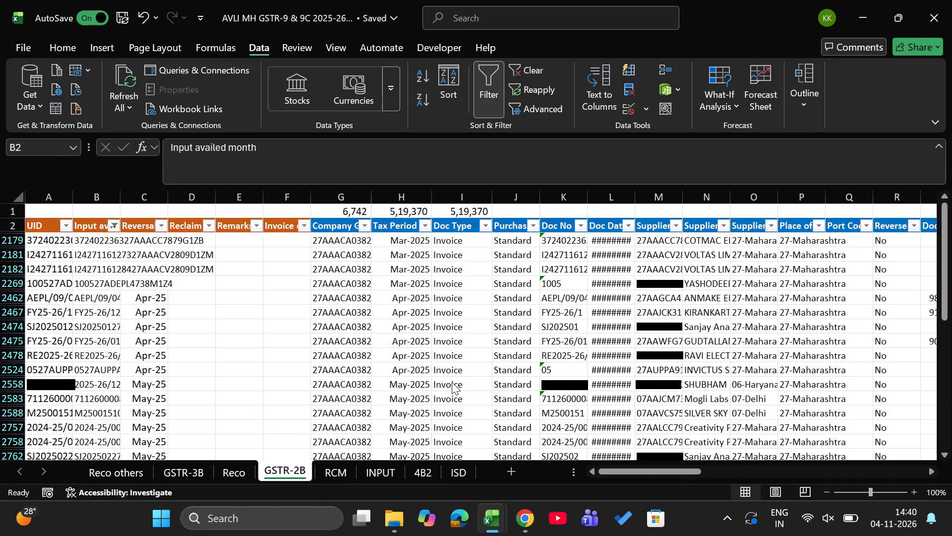
Enter Jun-25 in the Reclaim column of the filtered GSTR-2B rows, starting at D2179 and reaching the last row, D2839.
{"action": "key", "text": "Right"}
{"action": "key", "text": "Right"}
{"action": "key", "text": "Down"}
{"action": "type", "text": "jun25"}
{"action": "key", "text": "Return"}
{"action": "key", "text": "Left"}
{"action": "key", "text": "Left"}
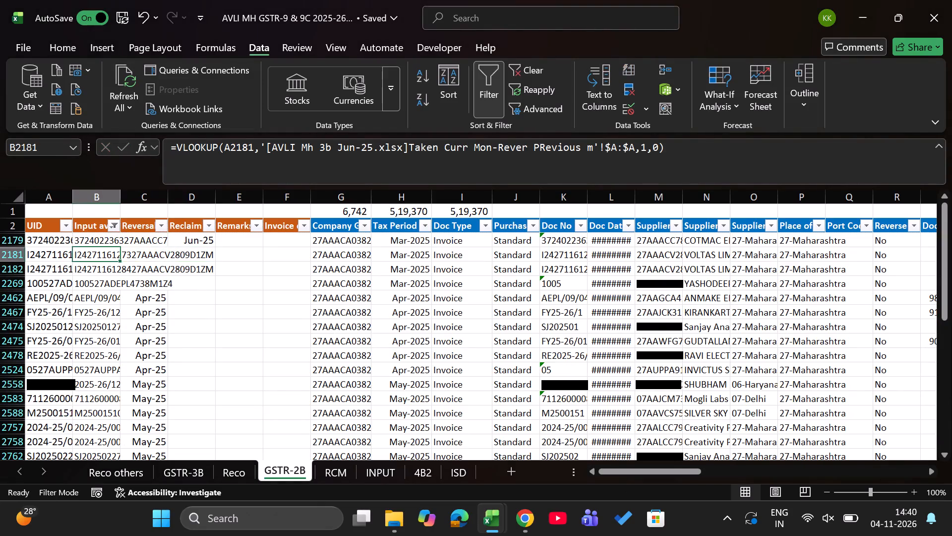
{"action": "key", "text": "ctrl+Down"}
{"action": "key", "text": "Right"}
{"action": "key", "text": "Right"}
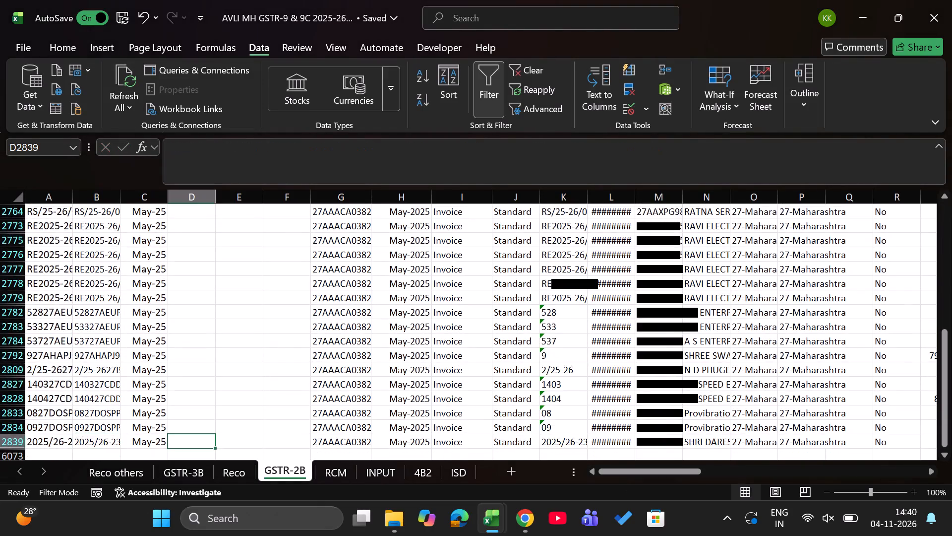
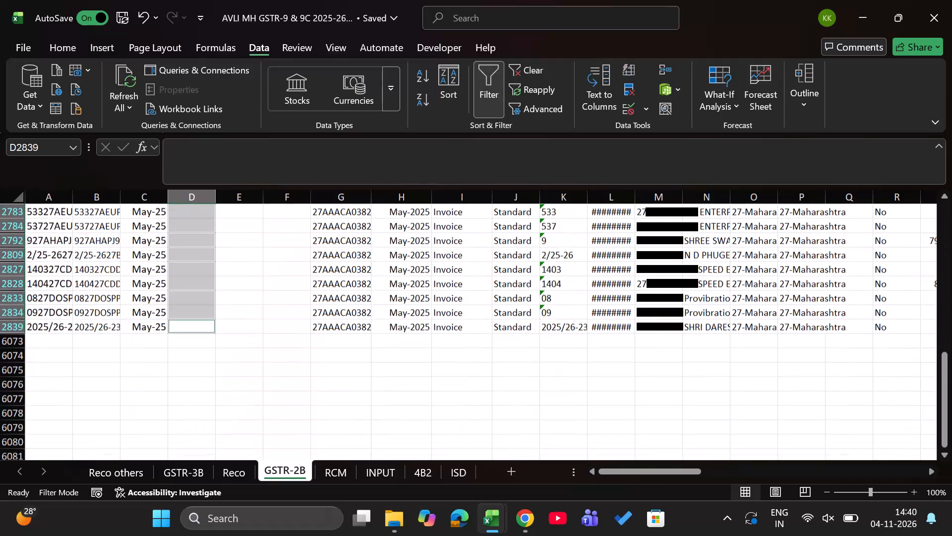
Fill Jun-25 down the selected Reclaim cells of the filtered GSTR-2B rows through D2839.
{"action": "key", "text": "ctrl+d"}
Clear the filter on the Input availed month column of the GSTR-2B sheet.
{"action": "key", "text": "ctrl+Up"}
{"action": "key", "text": "Left"}
{"action": "key", "text": "Left"}
{"action": "key", "text": "alt+Down"}
{"action": "key", "text": "alt+Down"}
{"action": "key", "text": "alt+Down"}
{"action": "key", "text": "alt+Down"}
{"action": "key", "text": "alt+Down"}
{"action": "key", "text": "alt+Down"}
{"action": "key", "text": "alt+Down"}
{"action": "key", "text": "alt+Down"}
{"action": "key", "text": "alt+Down"}
{"action": "key", "text": "alt+Down"}
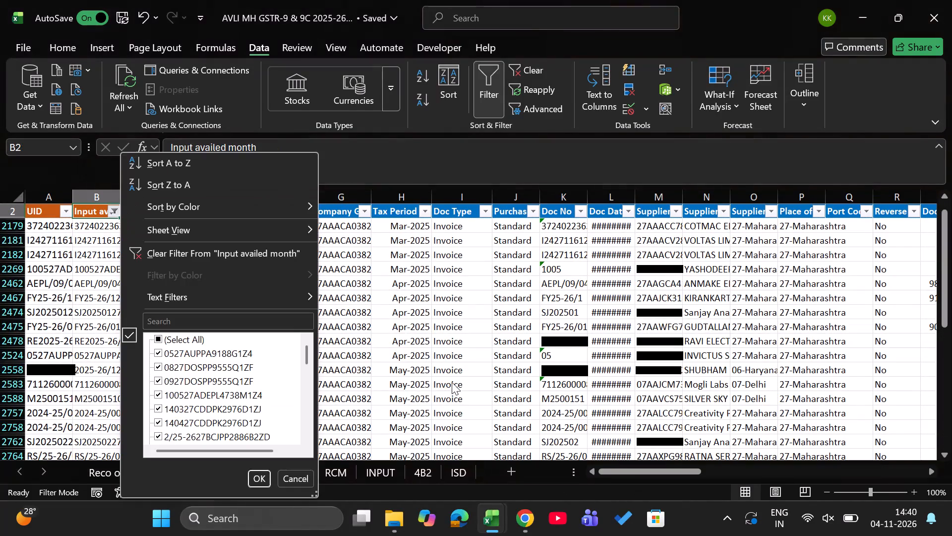
{"action": "key", "text": "space"}
{"action": "key", "text": "Return"}
{"action": "key", "text": "Down"}
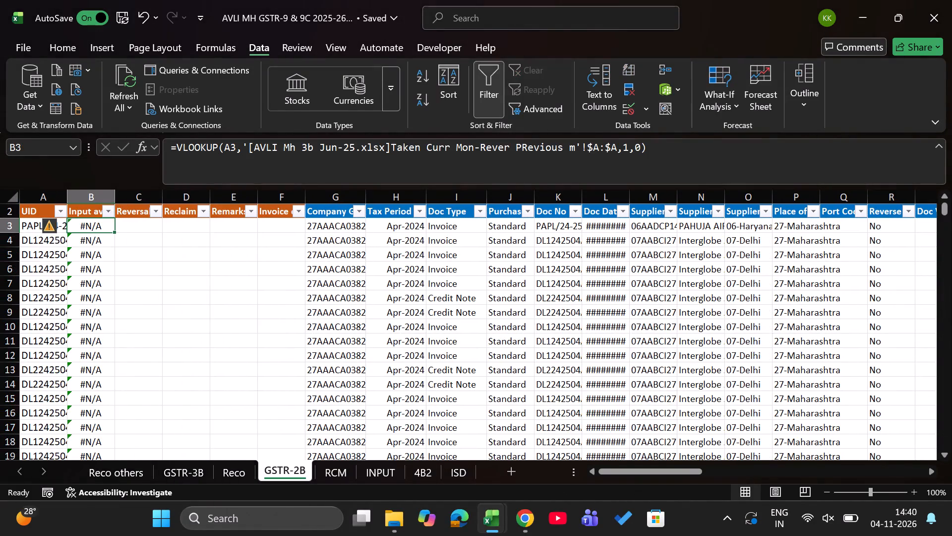
Copy the VLOOKUP formula from B5161 into B5162 in the Input availed month column.
{"action": "key", "text": "ctrl+Down"}
{"action": "key", "text": "Down"}
{"action": "key", "text": "Up"}
{"action": "key", "text": "ctrl+c"}
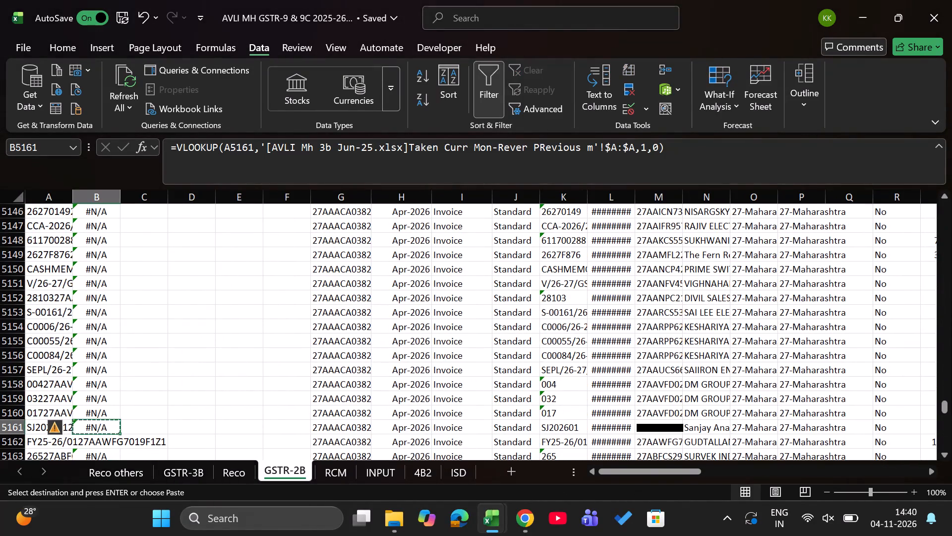
{"action": "key", "text": "Down"}
{"action": "key", "text": "Return"}
Close the AVLI Mh 3b Jun-25 workbook.
{"action": "key", "text": "alt+Tab"}
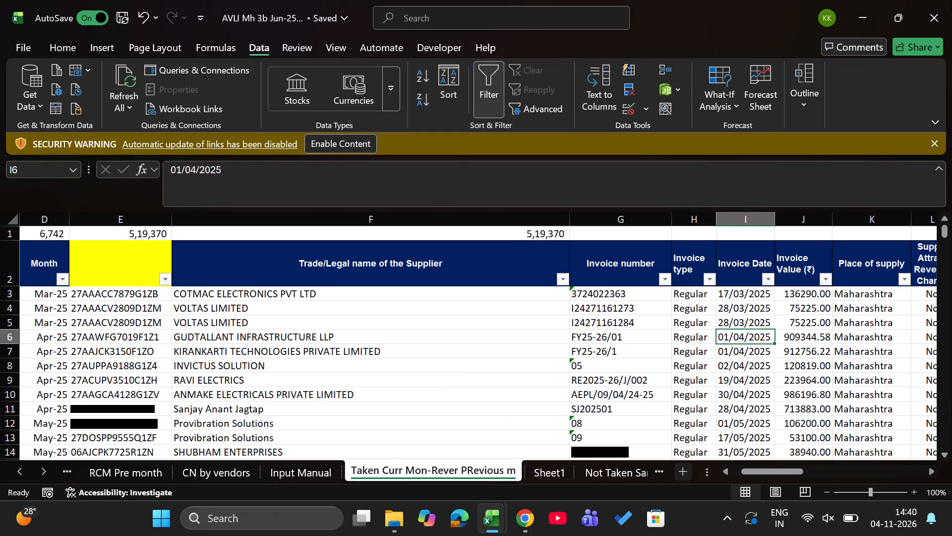
{"action": "left_click", "coordinate": [951, 0]}
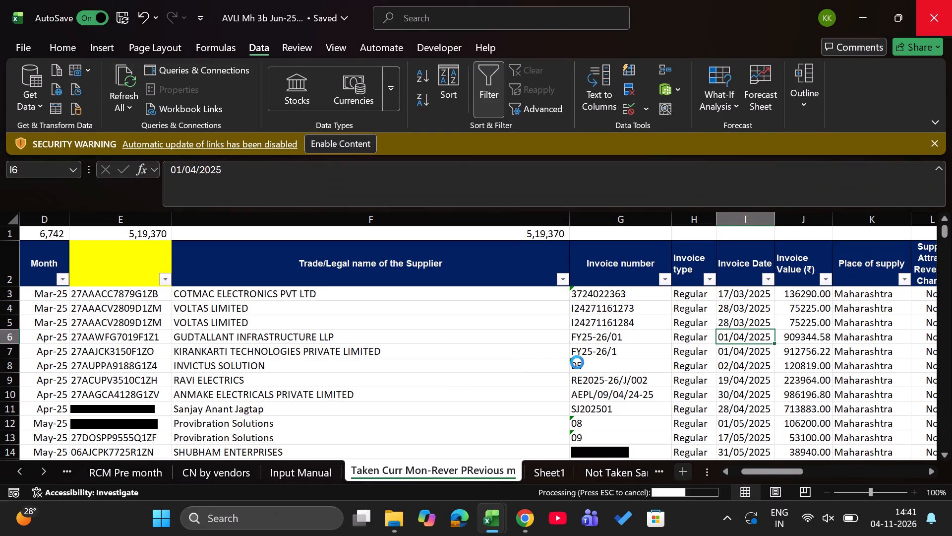
Glance at the 4D1 reclaim differences on the Reco sheet and open AVLI MH 3b Jul-25.xlsx from the 4. Jul-25 folder.
{"action": "key", "text": "ctrl+Page_Up"}
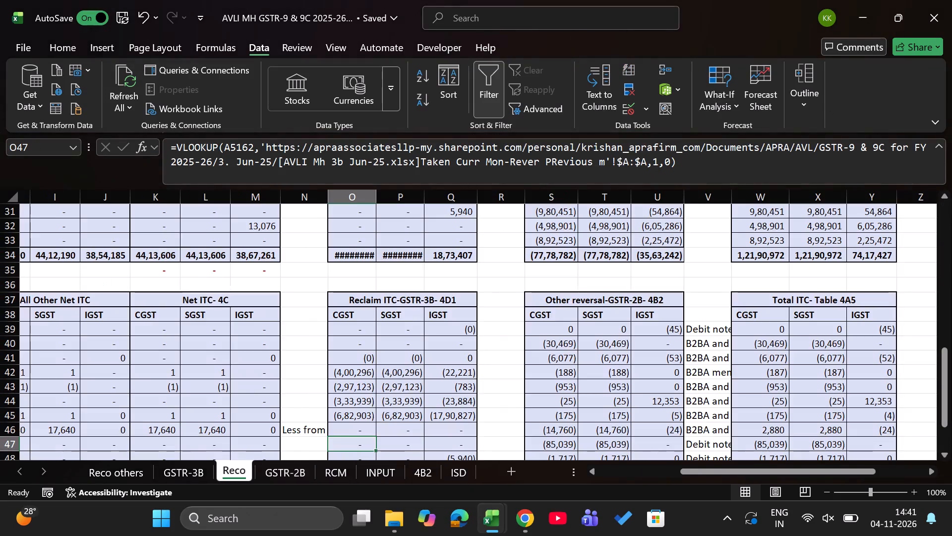
{"action": "scroll", "coordinate": [484, 344], "scroll_direction": "down", "scroll_amount": 1}
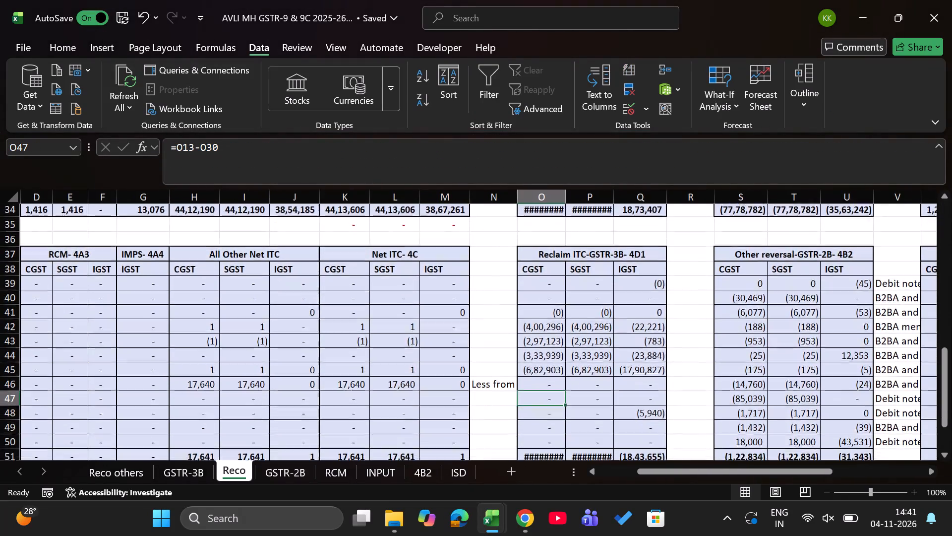
{"action": "scroll", "coordinate": [484, 344], "scroll_direction": "down", "scroll_amount": 1}
{"action": "key", "text": "alt+Tab"}
{"action": "key", "text": "BackSpace"}
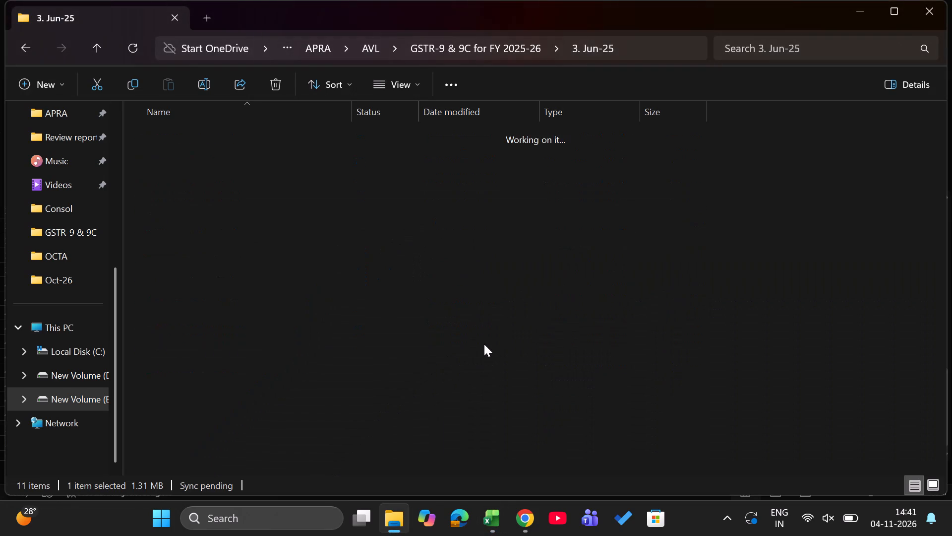
{"action": "key", "text": "Down"}
{"action": "key", "text": "Return"}
{"action": "key", "text": "Down"}
{"action": "key", "text": "Down"}
{"action": "key", "text": "Down"}
{"action": "key", "text": "Down"}
{"action": "key", "text": "Up"}
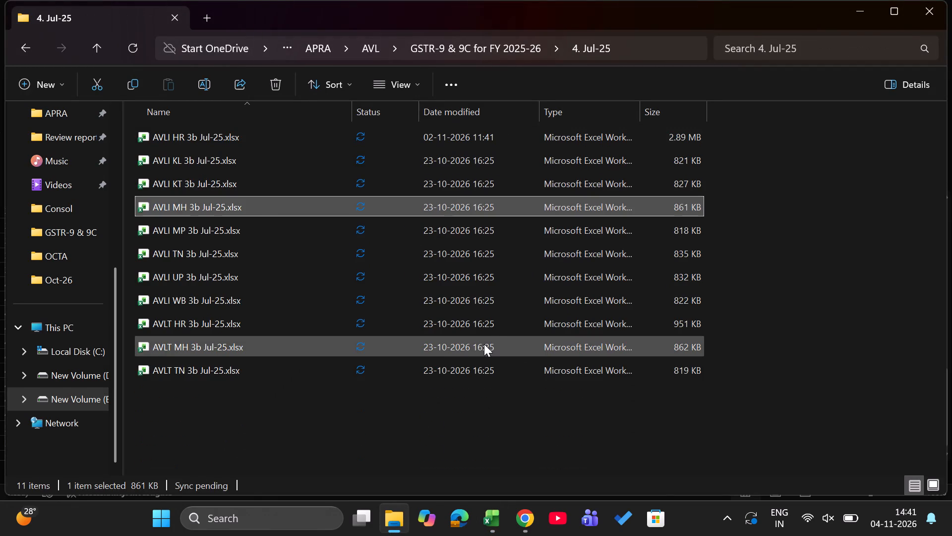
{"action": "key", "text": "Return"}
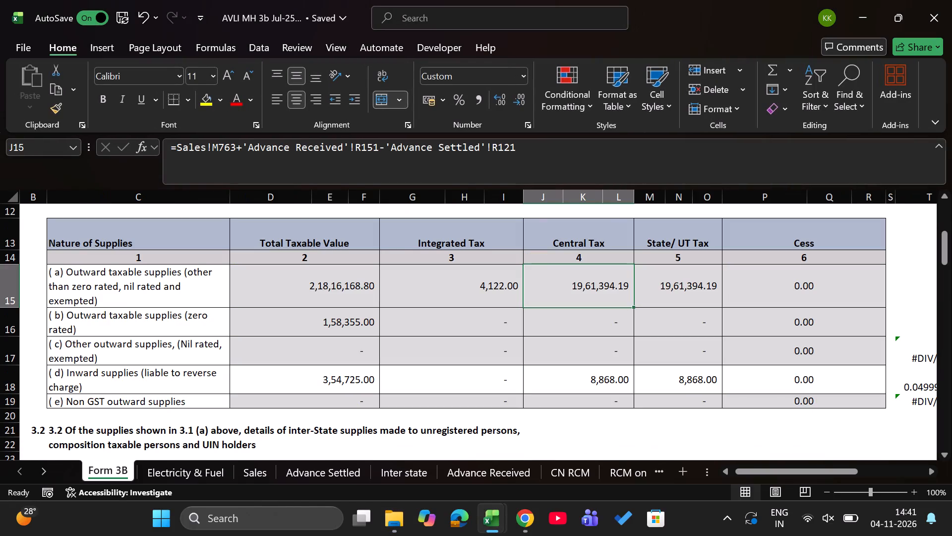
Go to the Taken Curr Mon-Rever PRevious m sheet in the Jul-25 3B workbook.
{"action": "key", "text": "ctrl+Page_Down"}
{"action": "key", "text": "ctrl+Page_Down"}
{"action": "key", "text": "ctrl+Page_Down"}
{"action": "key", "text": "ctrl+Page_Down"}
{"action": "key", "text": "ctrl+Page_Down"}
{"action": "key", "text": "ctrl+Page_Down"}
{"action": "key", "text": "ctrl+Page_Down"}
{"action": "key", "text": "ctrl+Page_Down"}
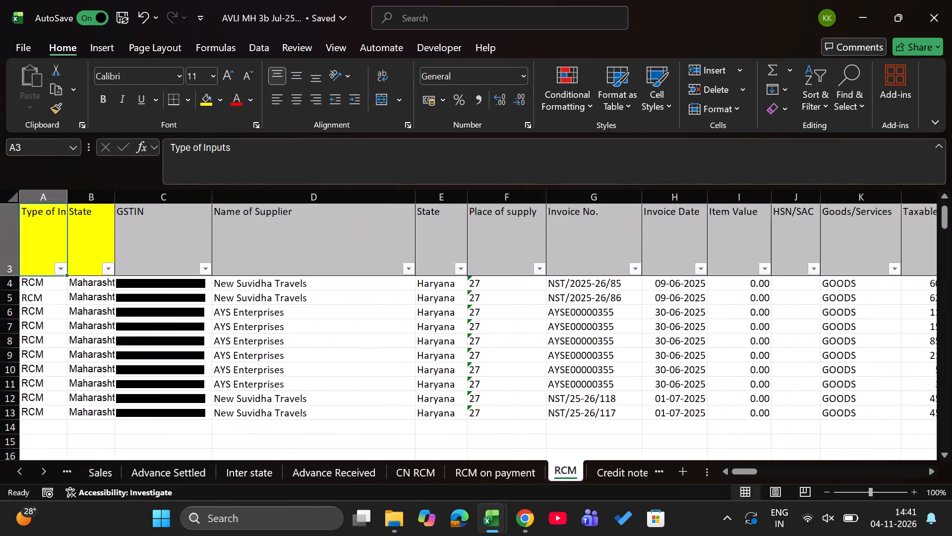
{"action": "key", "text": "ctrl+Page_Down"}
{"action": "key", "text": "ctrl+Page_Down"}
{"action": "key", "text": "ctrl+Page_Down"}
{"action": "key", "text": "ctrl+Page_Down"}
{"action": "key", "text": "ctrl+Page_Down"}
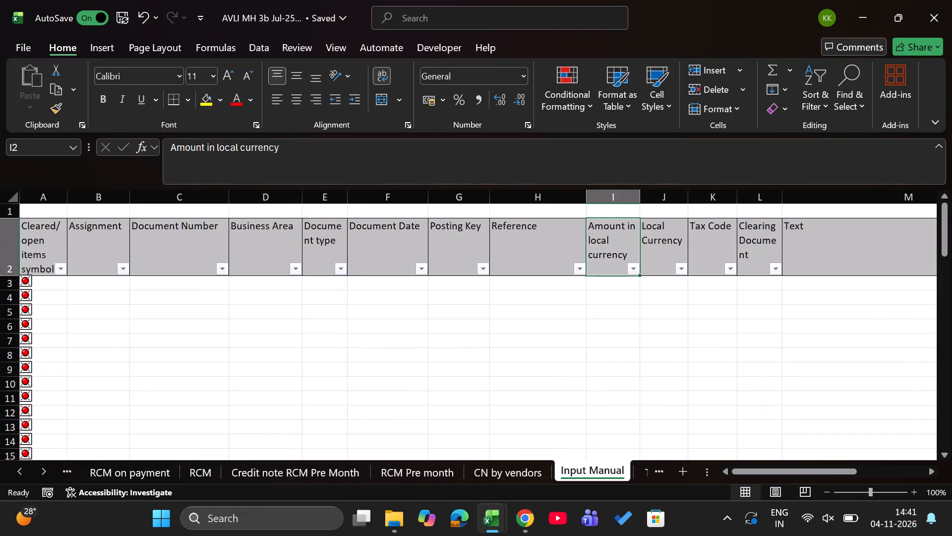
{"action": "key", "text": "ctrl+Page_Down"}
{"action": "key", "text": "ctrl+Page_Up"}
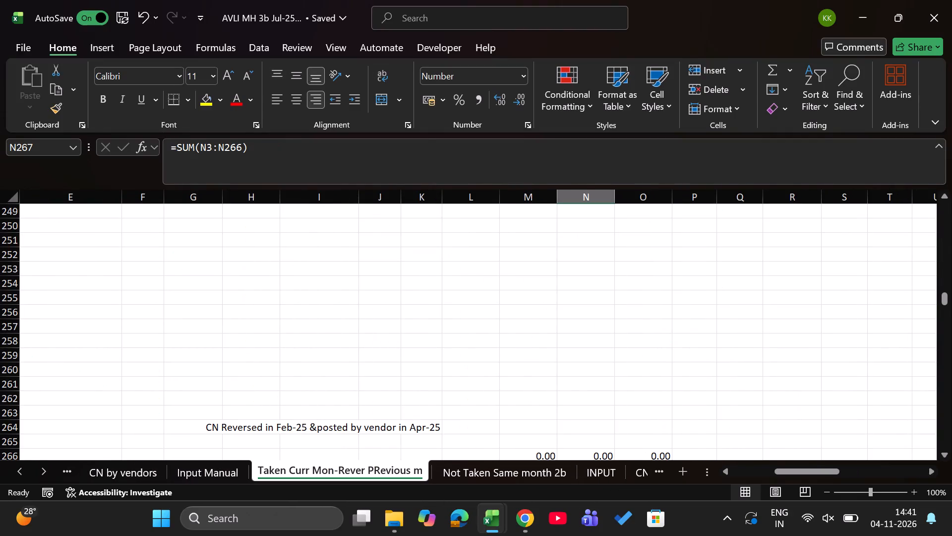
Insert a blank column A before the State column on the Taken Curr Mon-Rever PRevious m sheet.
{"action": "key", "text": "Down"}
{"action": "key", "text": "Down"}
{"action": "key", "text": "Down"}
{"action": "key", "text": "Down"}
{"action": "key", "text": "Up"}
{"action": "key", "text": "Up"}
{"action": "key", "text": "ctrl+Up"}
{"action": "key", "text": "ctrl+Up"}
{"action": "key", "text": "ctrl+Up"}
{"action": "key", "text": "ctrl+Up"}
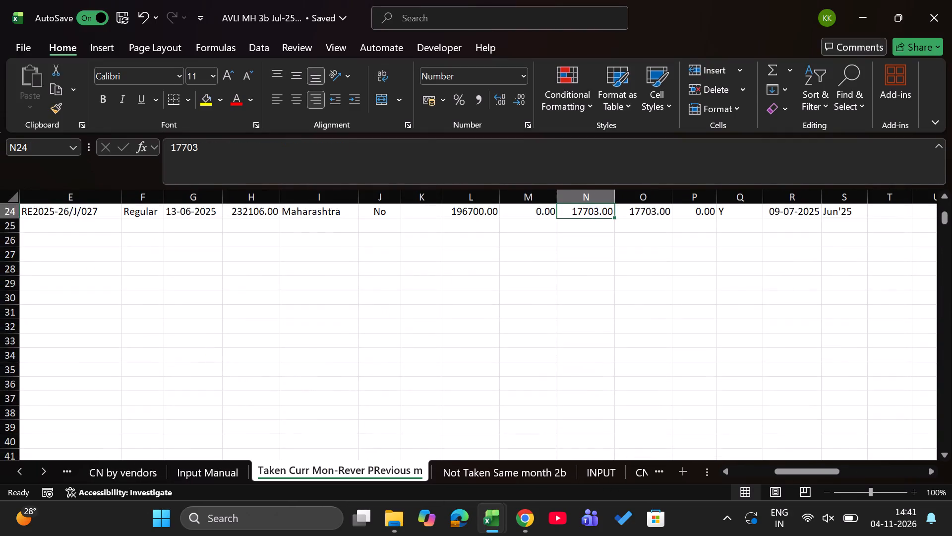
{"action": "key", "text": "ctrl+Left"}
{"action": "key", "text": "ctrl+Left"}
{"action": "key", "text": "ctrl+Left"}
{"action": "key", "text": "ctrl+Left"}
{"action": "key", "text": "ctrl+Left"}
{"action": "key", "text": "ctrl+Left"}
{"action": "key", "text": "ctrl+Left"}
{"action": "key", "text": "ctrl+space"}
{"action": "key", "text": "ctrl+shift+equal"}
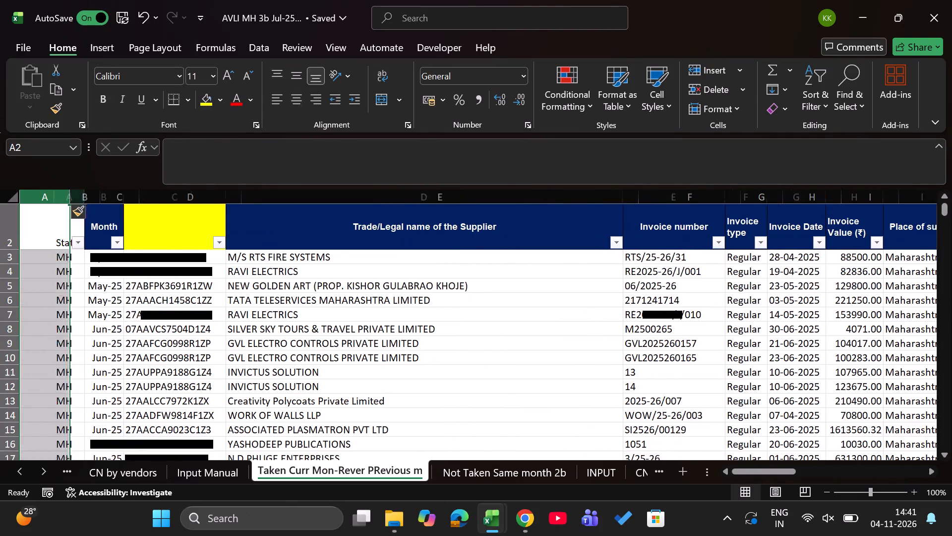
Enter the formula =F3&D3 in A3 to join the invoice number with the supplier GSTIN.
{"action": "key", "text": "Down"}
{"action": "key", "text": "BackSpace"}
{"action": "key", "text": "equal"}
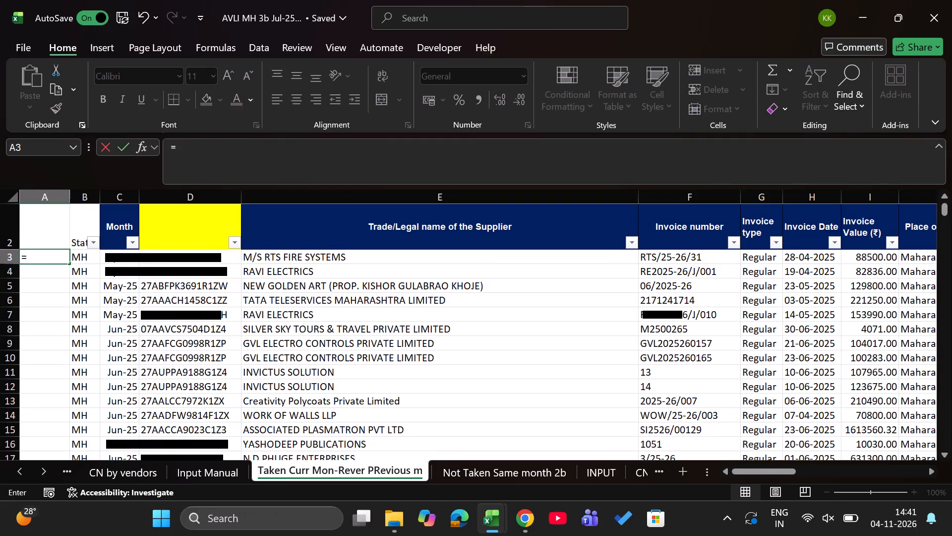
{"action": "key", "text": "Right"}
{"action": "key", "text": "Right"}
{"action": "key", "text": "Right"}
{"action": "key", "text": "Right"}
{"action": "key", "text": "Right"}
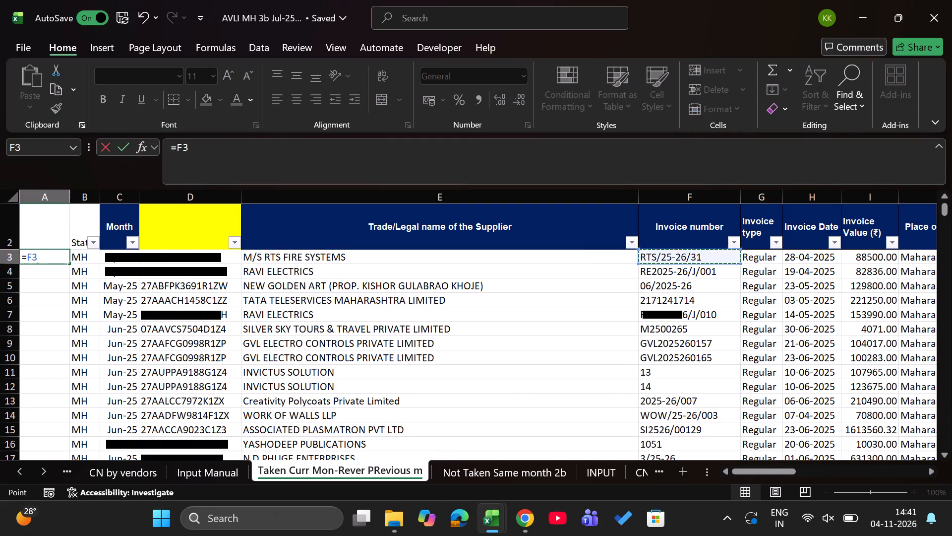
{"action": "key", "text": "shift+ampersand"}
{"action": "key", "text": "Right"}
{"action": "key", "text": "Right"}
{"action": "key", "text": "Right"}
{"action": "key", "text": "Return"}
Fill the joined invoice number and GSTIN formula down column A to the last invoice row, A24.
{"action": "key", "text": "Right"}
{"action": "key", "text": "ctrl+Down"}
{"action": "key", "text": "Left"}
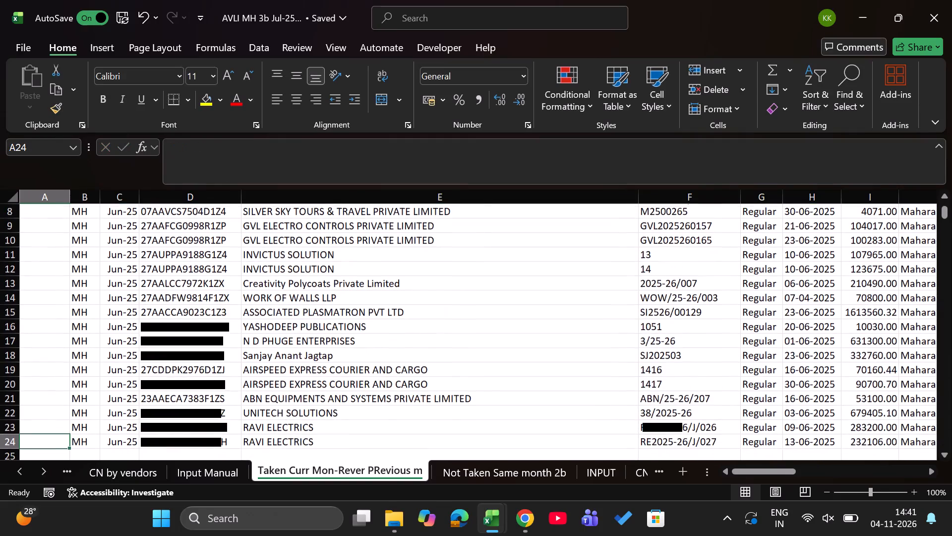
{"action": "key", "text": "shift+Up"}
{"action": "key", "text": "ctrl+shift+Up"}
{"action": "key", "text": "ctrl+d"}
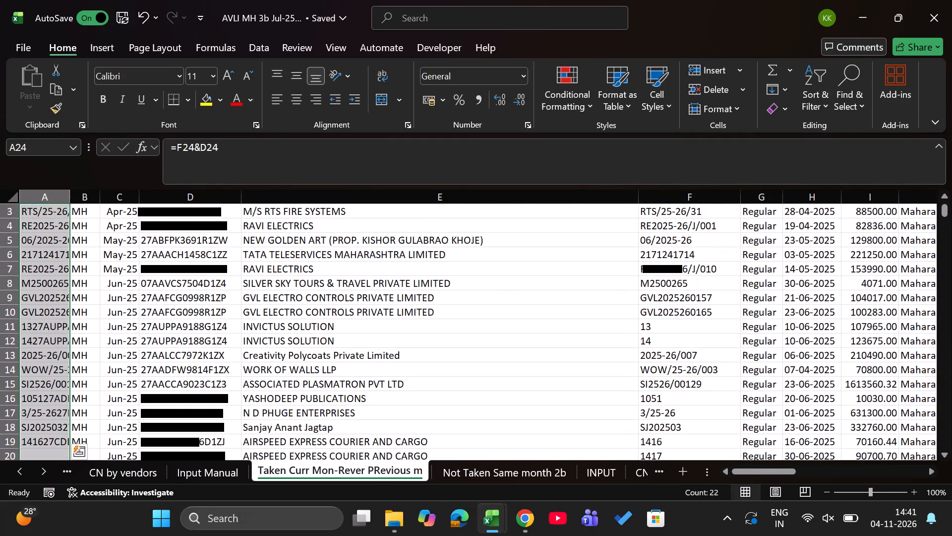
Change the VLOOKUP range in B3 of GSTR-2B to column A of Taken Curr Mon-Rever PRevious m in AVLI MH 3b Jul-25.xlsx.
{"action": "key", "text": "alt+Tab"}
{"action": "key", "text": "ctrl+Page_Down"}
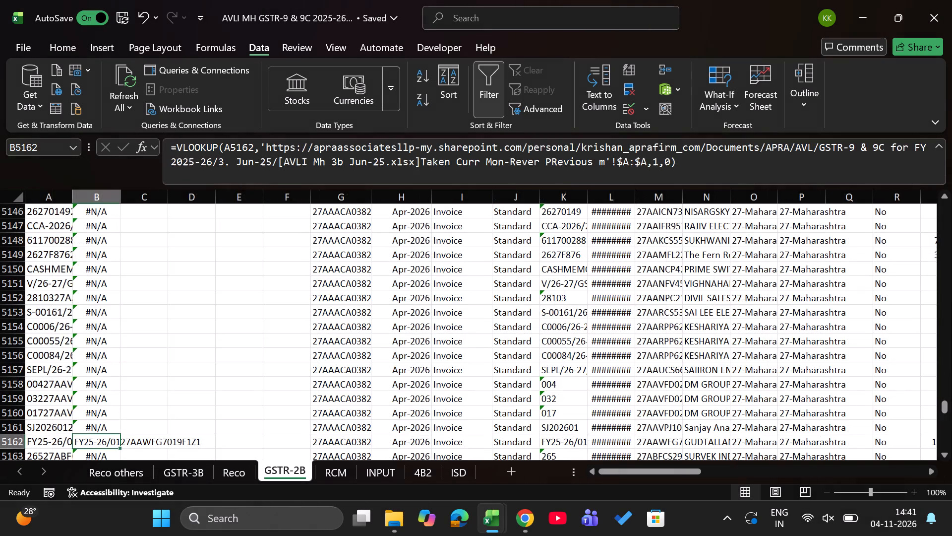
{"action": "key", "text": "ctrl+Up"}
{"action": "key", "text": "Down"}
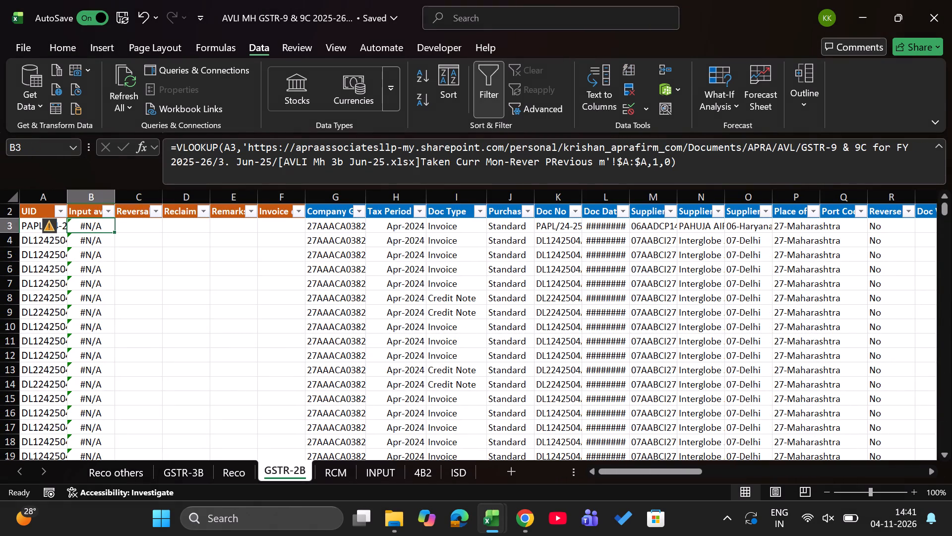
{"action": "left_click", "coordinate": [649, 161]}
{"action": "key", "text": "shift+Up"}
{"action": "key", "text": "shift+Up"}
{"action": "key", "text": "shift+Right"}
{"action": "key", "text": "shift+Right"}
{"action": "key", "text": "shift+Right"}
{"action": "key", "text": "shift+Right"}
{"action": "key", "text": "shift+Right"}
{"action": "key", "text": "shift+Right"}
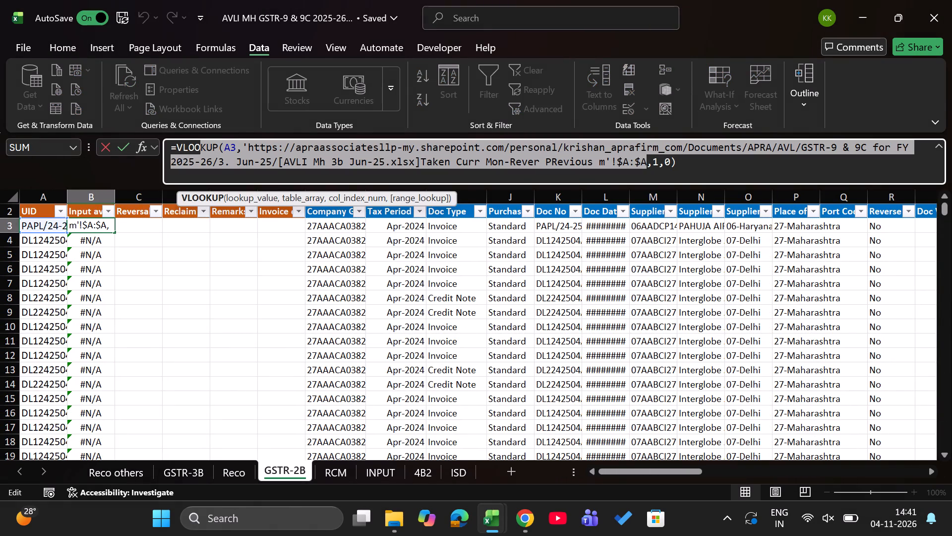
{"action": "key", "text": "shift+Right"}
{"action": "key", "text": "shift+Right"}
{"action": "key", "text": "shift+Right"}
{"action": "key", "text": "shift+Right"}
{"action": "key", "text": "shift+Right"}
{"action": "key", "text": "shift+Right"}
{"action": "key", "text": "alt+Tab"}
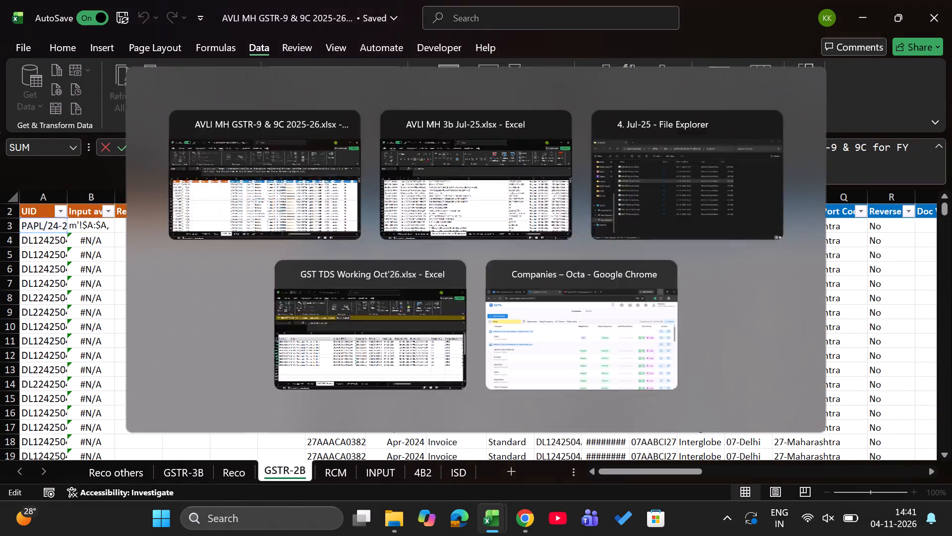
{"action": "left_click", "coordinate": [54, 193]}
{"action": "key", "text": "Return"}
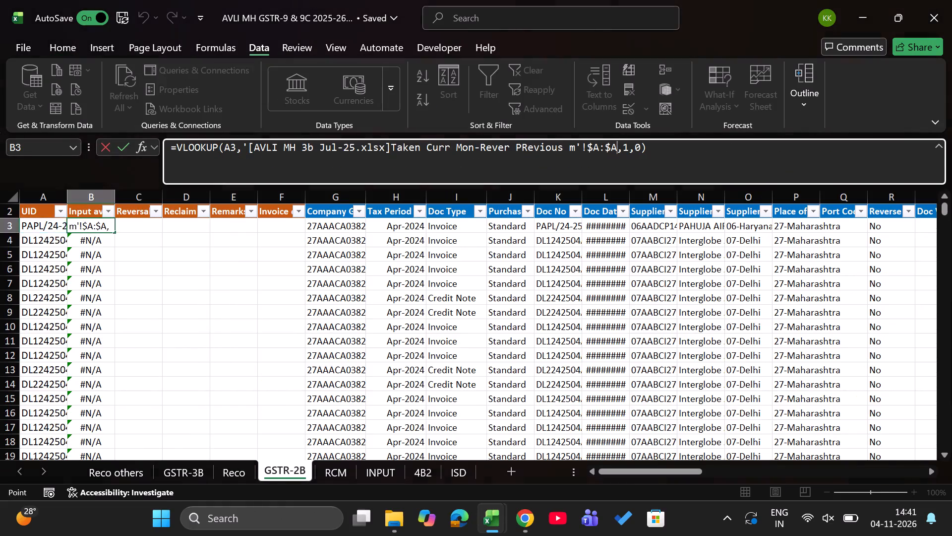
Fill the Jul-25 VLOOKUP formula from B3 down the Input availed month column of GSTR-2B.
{"action": "key", "text": "Up"}
{"action": "key", "text": "ctrl+shift+Down"}
{"action": "key", "text": "ctrl+d"}
Filter the Input availed month column on GSTR-2B to exclude the #N/A rows.
{"action": "key", "text": "ctrl+Up"}
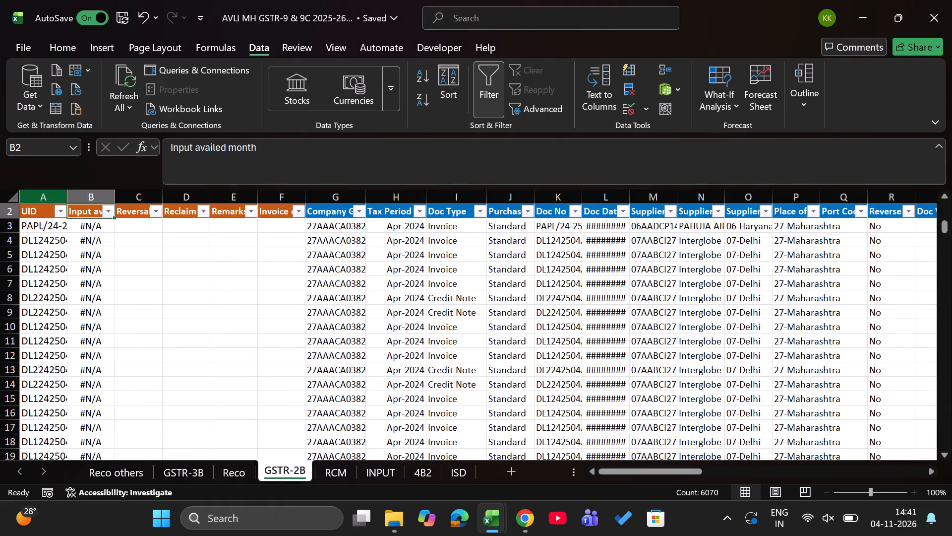
{"action": "key", "text": "alt+Down"}
{"action": "scroll", "coordinate": [239, 420], "scroll_direction": "down", "scroll_amount": 6}
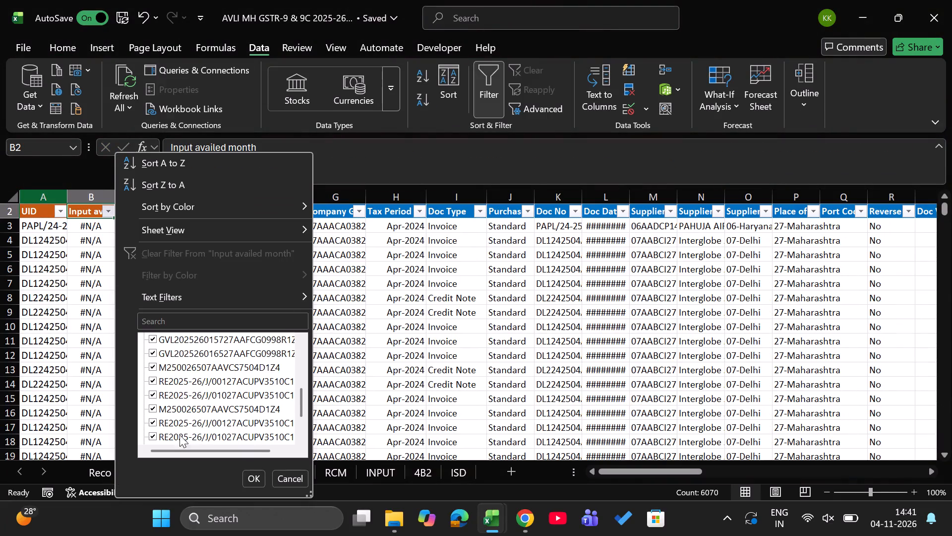
{"action": "left_click", "coordinate": [171, 439]}
{"action": "key", "text": "Return"}
Check the filtered tax totals in row 1 of GSTR-2B and the values offered in the Reclaim column's filter.
{"action": "key", "text": "Up"}
{"action": "key", "text": "Up"}
{"action": "key", "text": "Up"}
{"action": "key", "text": "Right"}
{"action": "key", "text": "Right"}
{"action": "key", "text": "Right"}
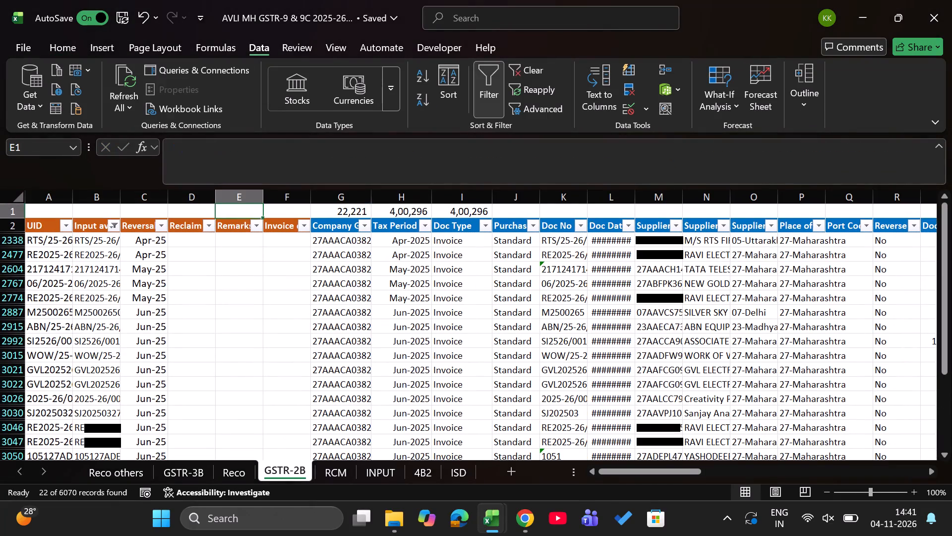
{"action": "key", "text": "Down"}
{"action": "key", "text": "Left"}
{"action": "key", "text": "alt+Down"}
{"action": "left_click", "coordinate": [505, 358]}
{"action": "key", "text": "Right"}
{"action": "key", "text": "Right"}
{"action": "key", "text": "Right"}
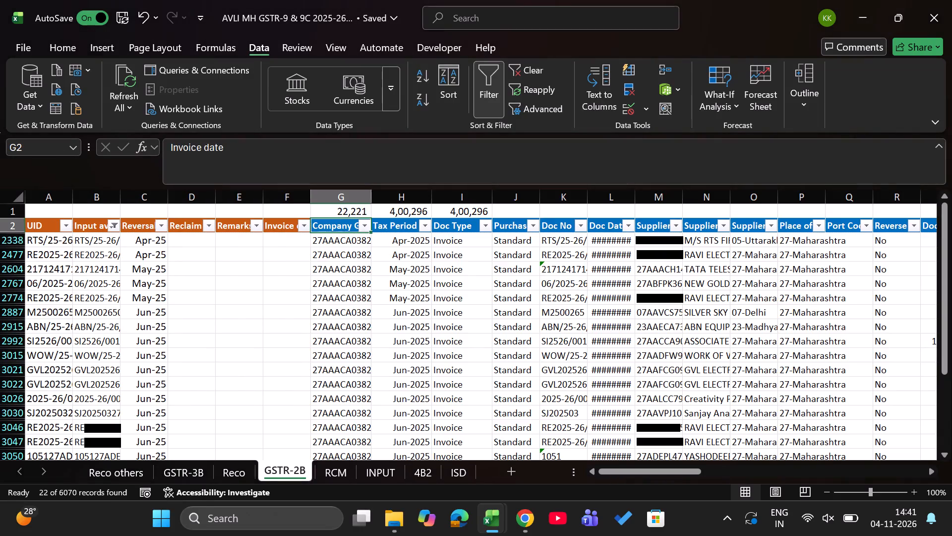
{"action": "key", "text": "Up"}
Check the sums of the Integrated Tax and Central Tax columns, rows 3 to 24, in the Jul-25 3B workbook against GSTR-2B.
{"action": "key", "text": "alt+Tab"}
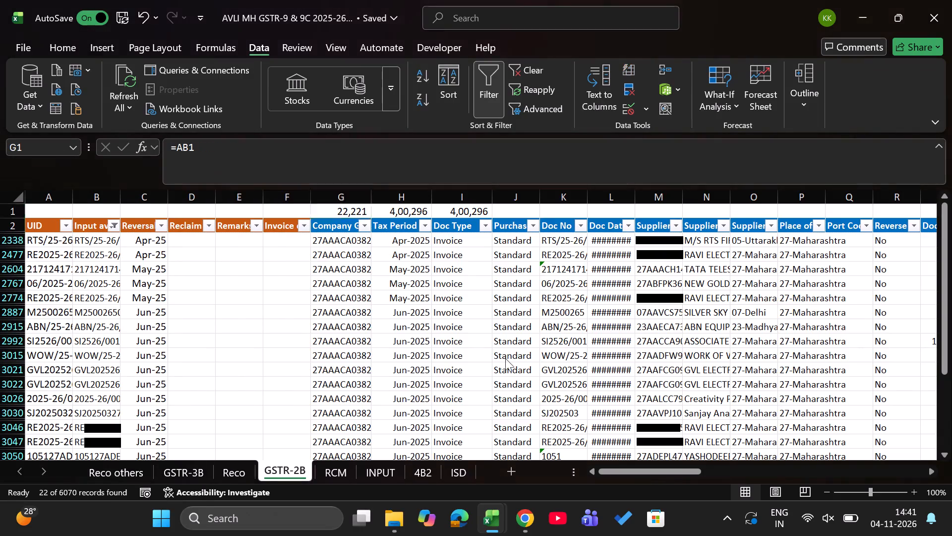
{"action": "key", "text": "Right"}
{"action": "key", "text": "Right"}
{"action": "key", "text": "Right"}
{"action": "key", "text": "Right"}
{"action": "key", "text": "Right"}
{"action": "key", "text": "Right"}
{"action": "key", "text": "Right"}
{"action": "key", "text": "Right"}
{"action": "key", "text": "Right"}
{"action": "key", "text": "Right"}
{"action": "key", "text": "Right"}
{"action": "key", "text": "Right"}
{"action": "key", "text": "Right"}
{"action": "key", "text": "Right"}
{"action": "key", "text": "Right"}
{"action": "key", "text": "Right"}
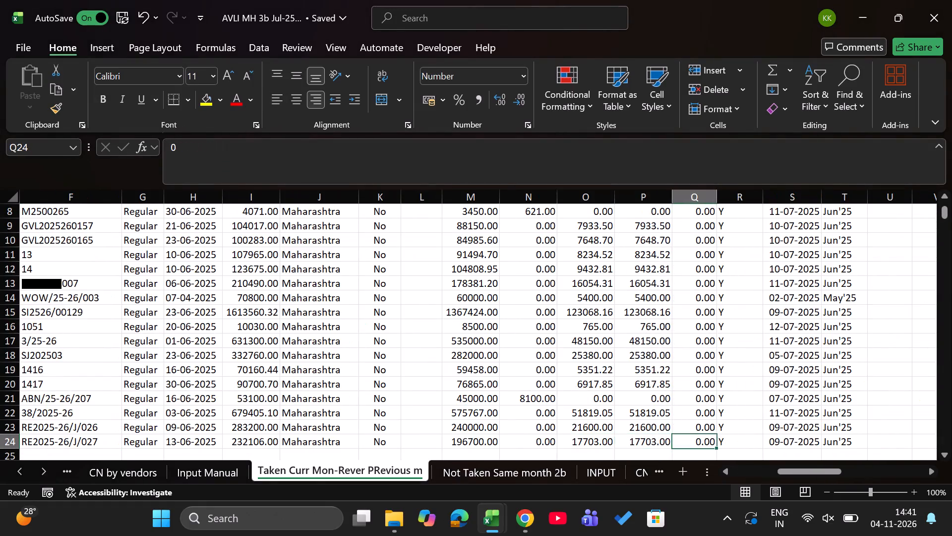
{"action": "key", "text": "Left"}
{"action": "key", "text": "Left"}
{"action": "key", "text": "Left"}
{"action": "key", "text": "ctrl+shift+Up"}
{"action": "key", "text": "shift+Down"}
{"action": "key", "text": "Right"}
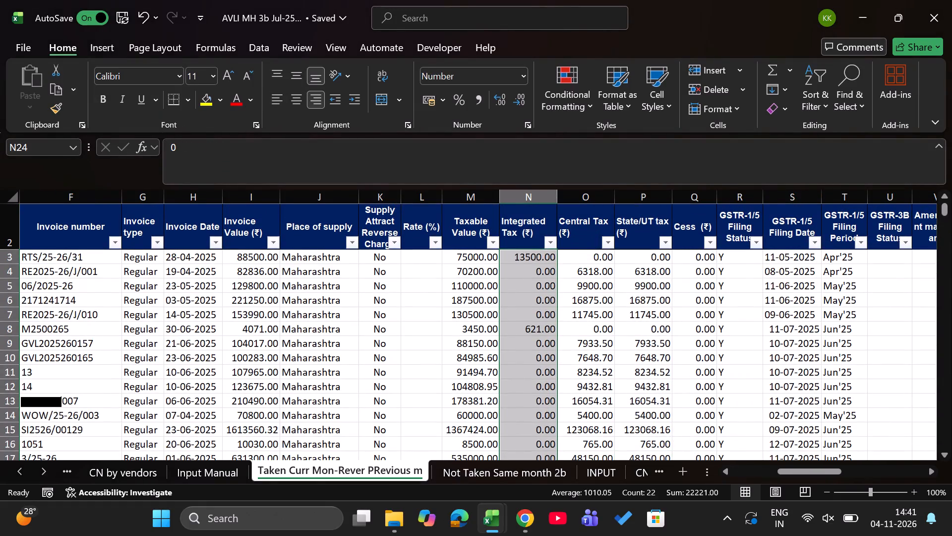
{"action": "key", "text": "ctrl+shift+Up"}
{"action": "key", "text": "shift+Down"}
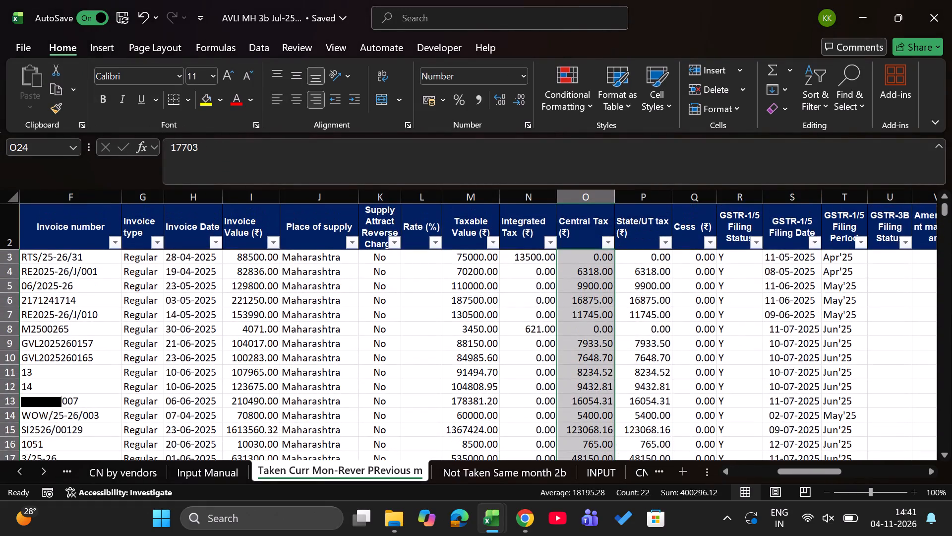
Enter Jul-25 in the Reclaim column for the first filtered invoice row of GSTR-2B.
{"action": "key", "text": "alt+Tab"}
{"action": "key", "text": "Down"}
{"action": "key", "text": "Left"}
{"action": "key", "text": "Left"}
{"action": "key", "text": "Down"}
{"action": "key", "text": "Left"}
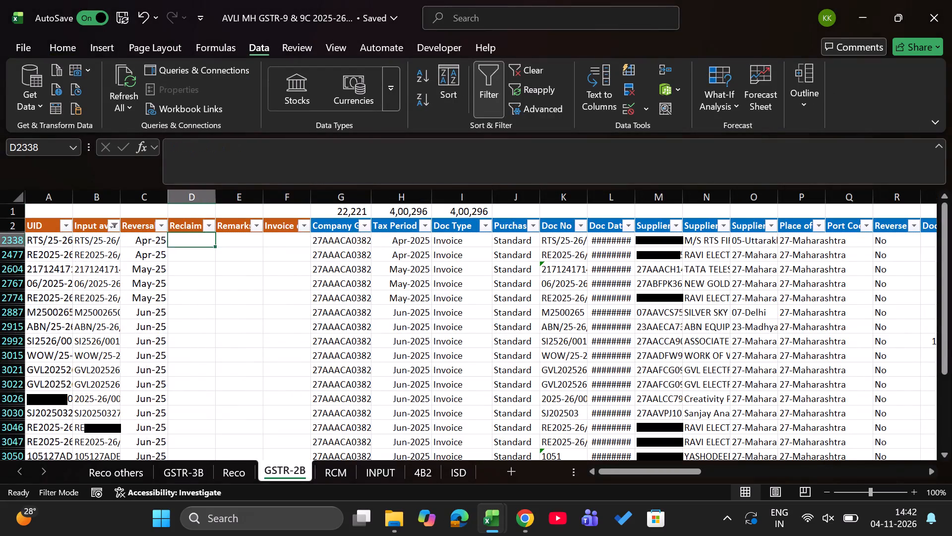
{"action": "key", "text": "j"}
{"action": "type", "text": "ul25"}
{"action": "key", "text": "Return"}
Fill Jul-25 down the Reclaim column through the last visible filtered row of GSTR-2B.
{"action": "key", "text": "Left"}
{"action": "key", "text": "Left"}
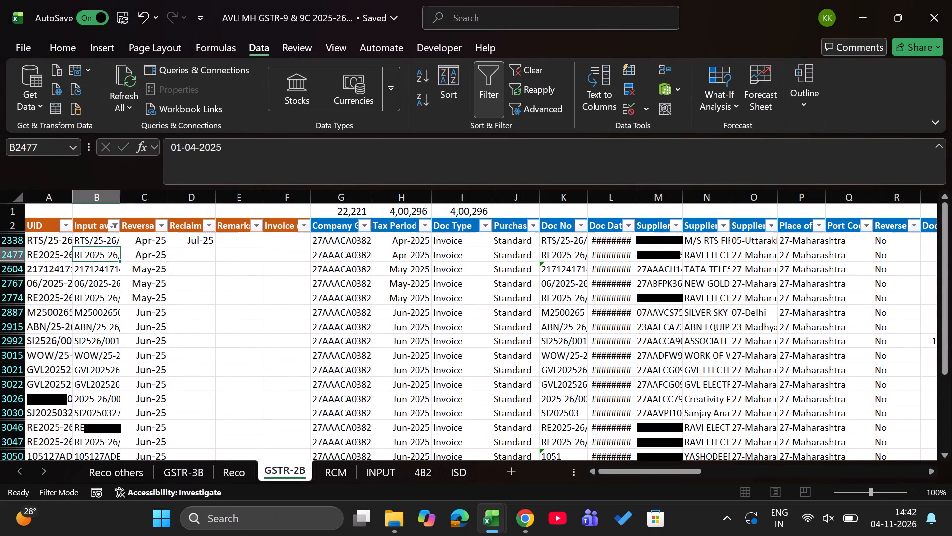
{"action": "key", "text": "ctrl+Down"}
{"action": "key", "text": "Right"}
{"action": "key", "text": "Right"}
{"action": "key", "text": "ctrl+shift+Up"}
{"action": "key", "text": "alt+semicolon"}
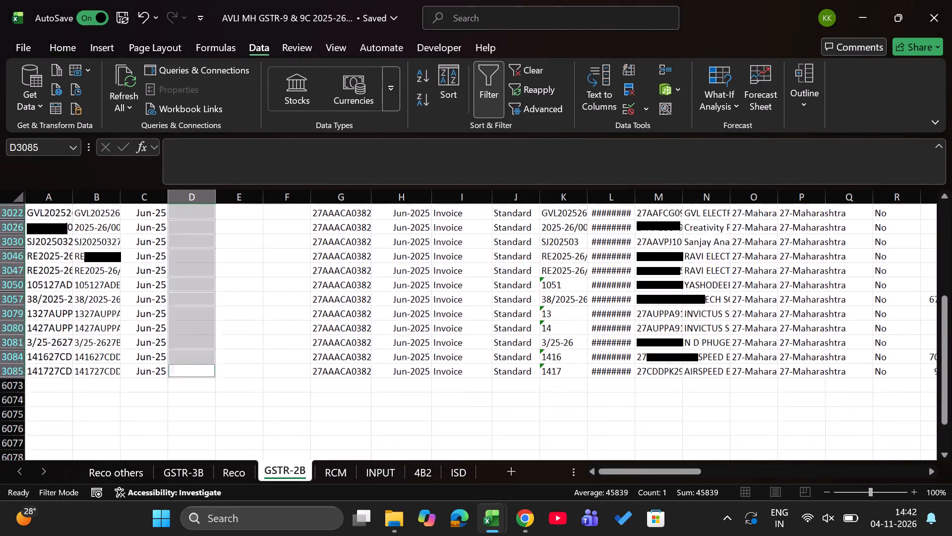
{"action": "key", "text": "ctrl+d"}
Check the Reclaim ITC-GSTR-3B 4D1 differences on the Reco sheet and return to GSTR-2B.
{"action": "key", "text": "ctrl+Up"}
{"action": "key", "text": "Left"}
{"action": "key", "text": "Left"}
{"action": "key", "text": "Left"}
{"action": "key", "text": "Right"}
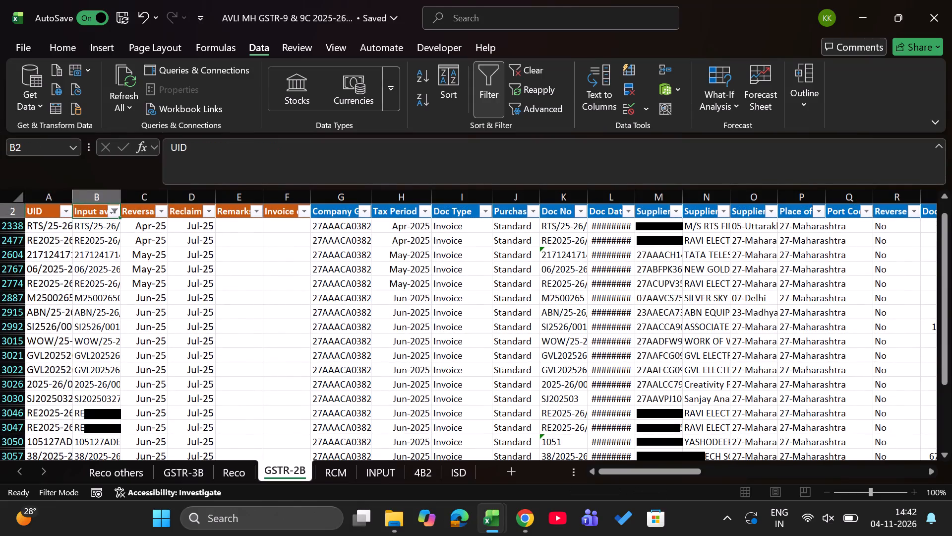
{"action": "key", "text": "Right"}
{"action": "key", "text": "Down"}
{"action": "key", "text": "Left"}
{"action": "key", "text": "Left"}
{"action": "key", "text": "Up"}
{"action": "key", "text": "Right"}
{"action": "key", "text": "ctrl+Page_Up"}
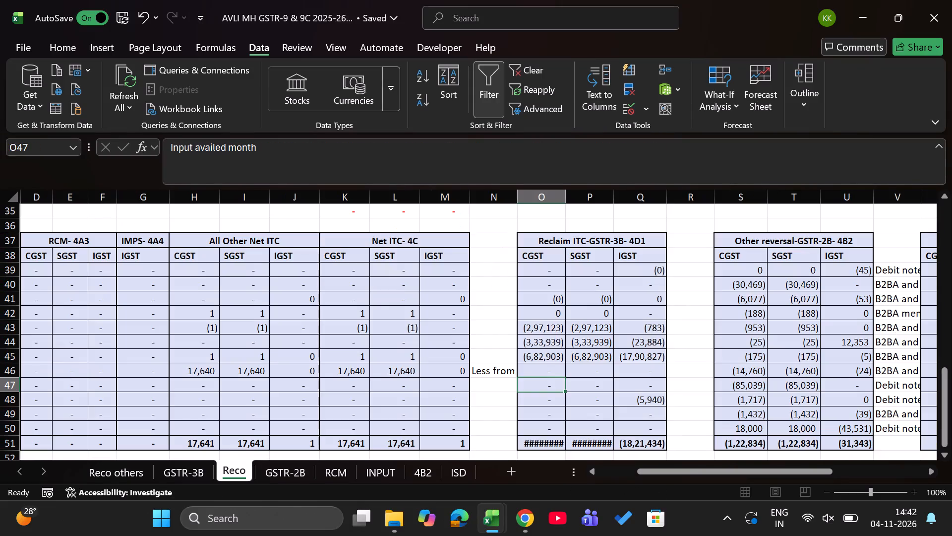
{"action": "key", "text": "ctrl+Page_Down"}
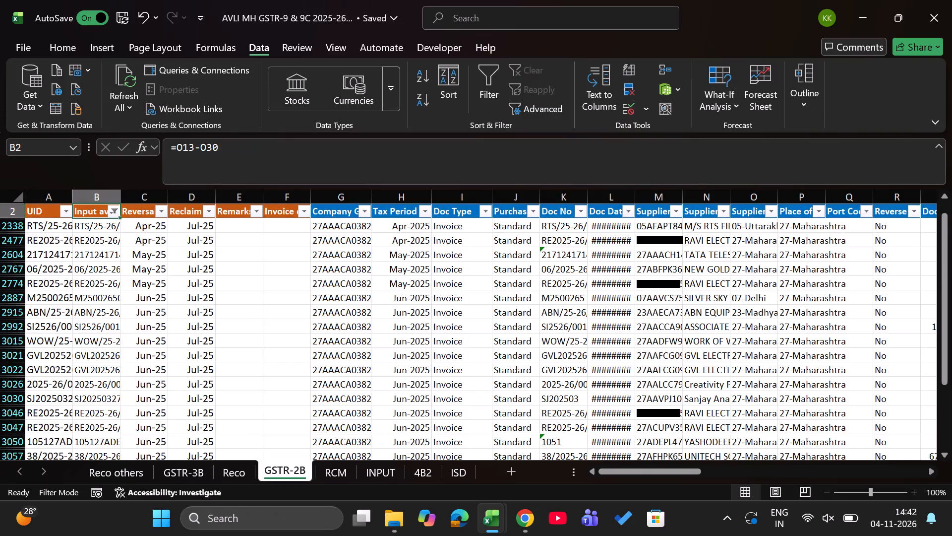
Close the AVLI MH 3b Jul-25 workbook.
{"action": "key", "text": "alt+Tab"}
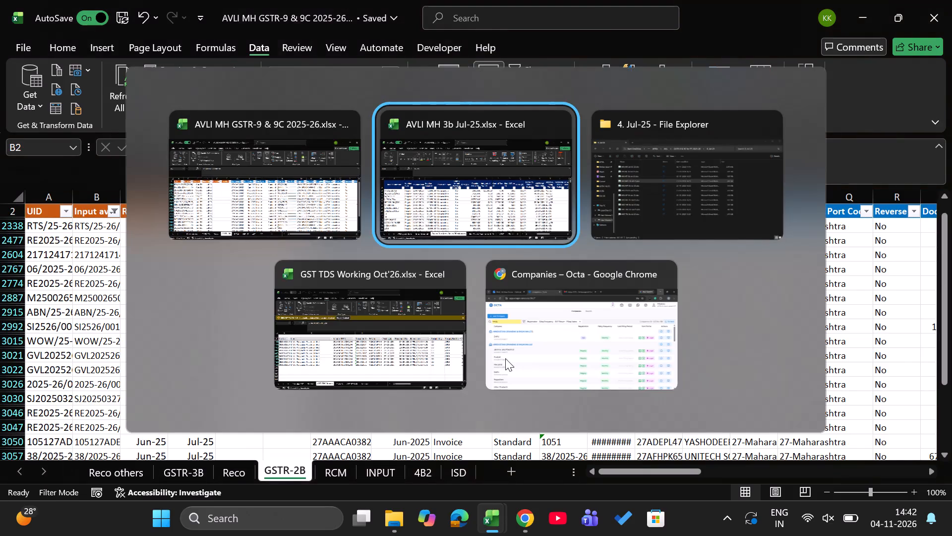
{"action": "left_click", "coordinate": [951, 0]}
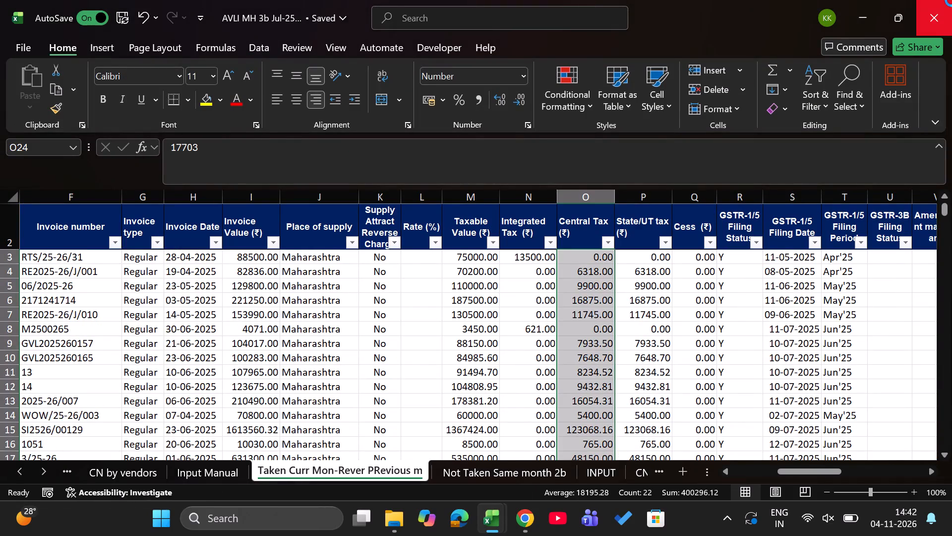
Open the AVLI MH 3b Aug-25 workbook from the 5. Aug-25 folder in File Explorer.
{"action": "key", "text": "alt+Tab"}
{"action": "key", "text": "alt+Tab"}
{"action": "key", "text": "BackSpace"}
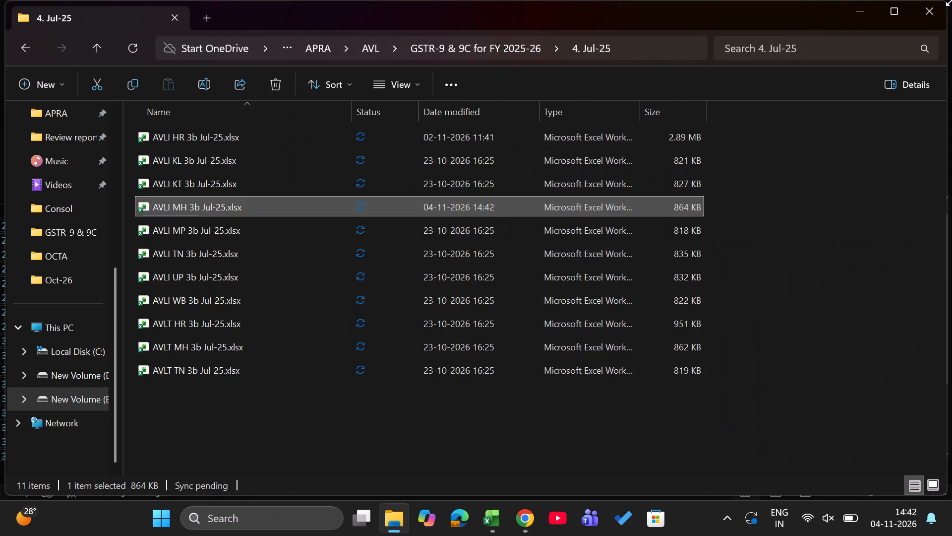
{"action": "key", "text": "Down"}
{"action": "key", "text": "Return"}
{"action": "key", "text": "Down"}
{"action": "key", "text": "Down"}
{"action": "key", "text": "Down"}
{"action": "key", "text": "Return"}
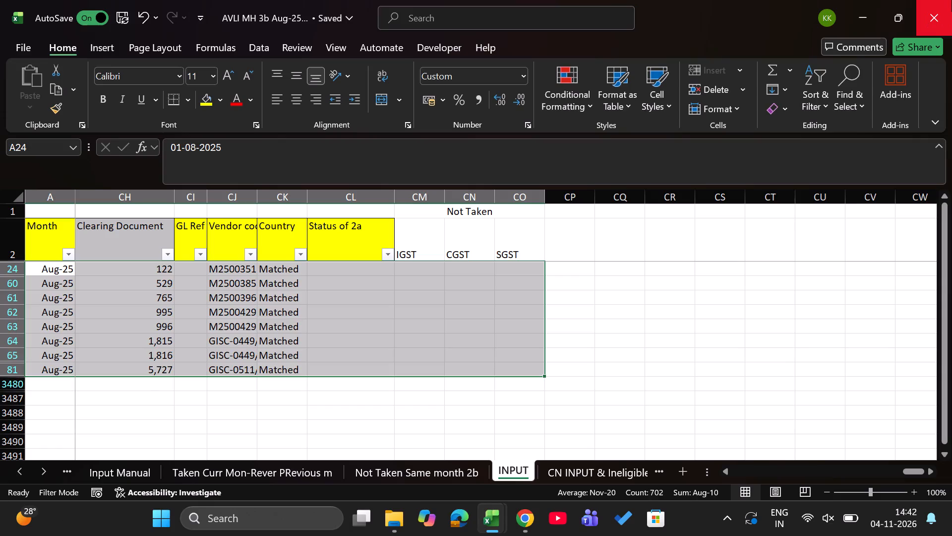
Insert a blank column before the State column on the Taken Curr Mon-Rever PRevious m sheet.
{"action": "key", "text": "Left"}
{"action": "key", "text": "Left"}
{"action": "key", "text": "Left"}
{"action": "key", "text": "Left"}
{"action": "key", "text": "Left"}
{"action": "key", "text": "Right"}
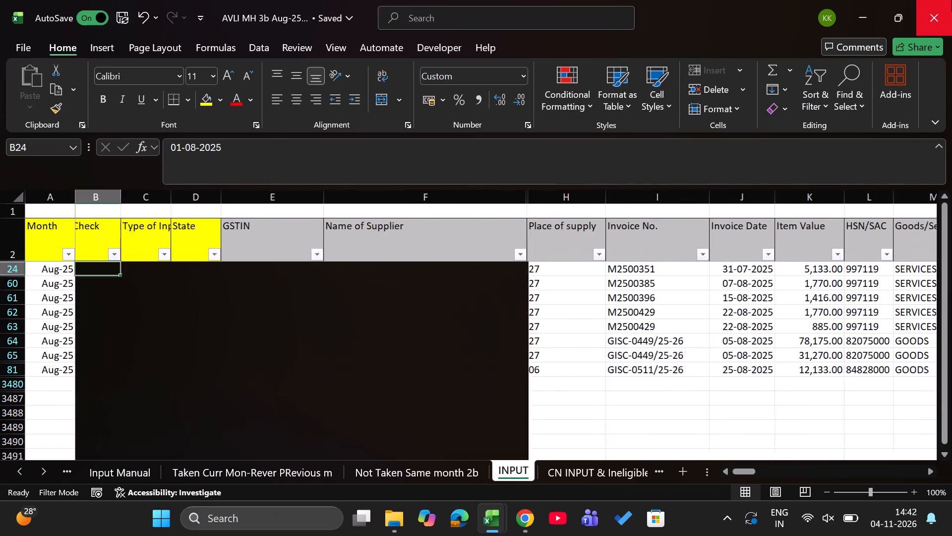
{"action": "key", "text": "ctrl+Page_Up"}
{"action": "key", "text": "ctrl+Page_Up"}
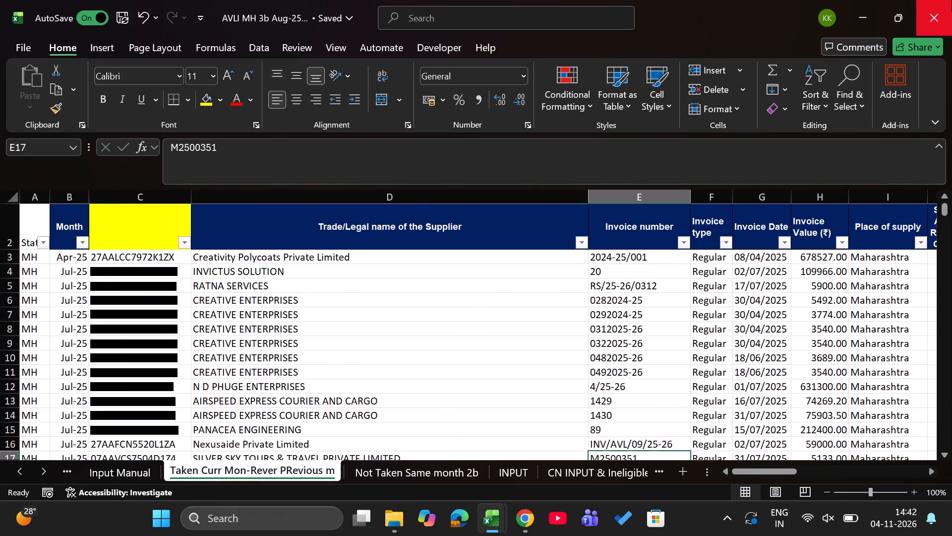
{"action": "key", "text": "Left"}
{"action": "key", "text": "Left"}
{"action": "key", "text": "Left"}
{"action": "key", "text": "Left"}
{"action": "key", "text": "Left"}
{"action": "key", "text": "Left"}
{"action": "key", "text": "Left"}
{"action": "key", "text": "Left"}
{"action": "key", "text": "Left"}
{"action": "key", "text": "Left"}
{"action": "key", "text": "Left"}
{"action": "key", "text": "ctrl+space"}
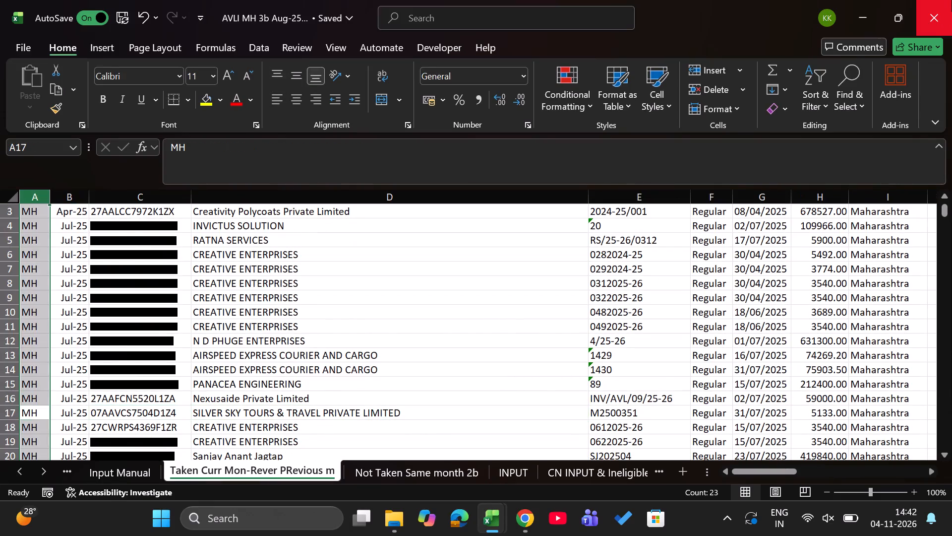
{"action": "key", "text": "ctrl+shift+equal"}
Enter =F3&D3 in A3 to join each invoice number with the supplier's GSTIN.
{"action": "key", "text": "Right"}
{"action": "key", "text": "Up"}
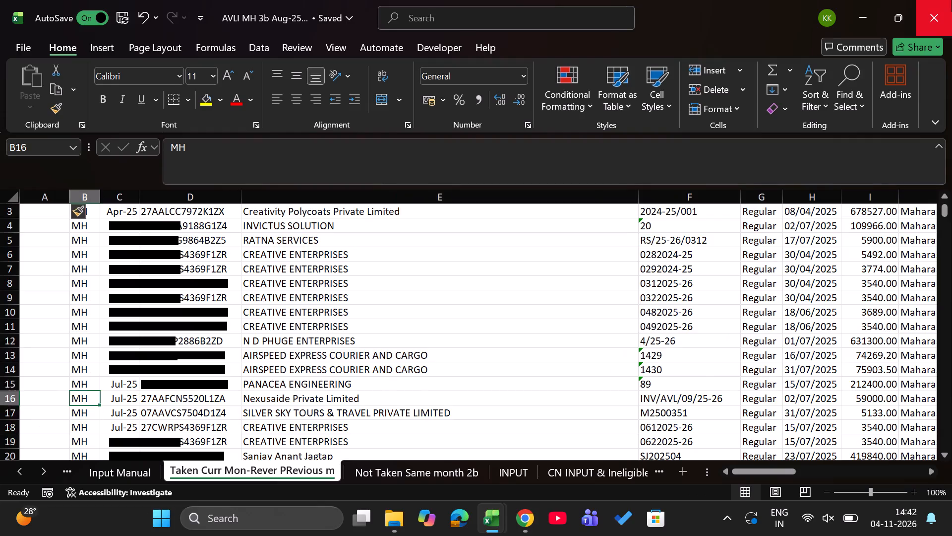
{"action": "key", "text": "ctrl+Up"}
{"action": "key", "text": "Left"}
{"action": "key", "text": "Down"}
{"action": "key", "text": "equal"}
{"action": "key", "text": "Right"}
{"action": "key", "text": "Right"}
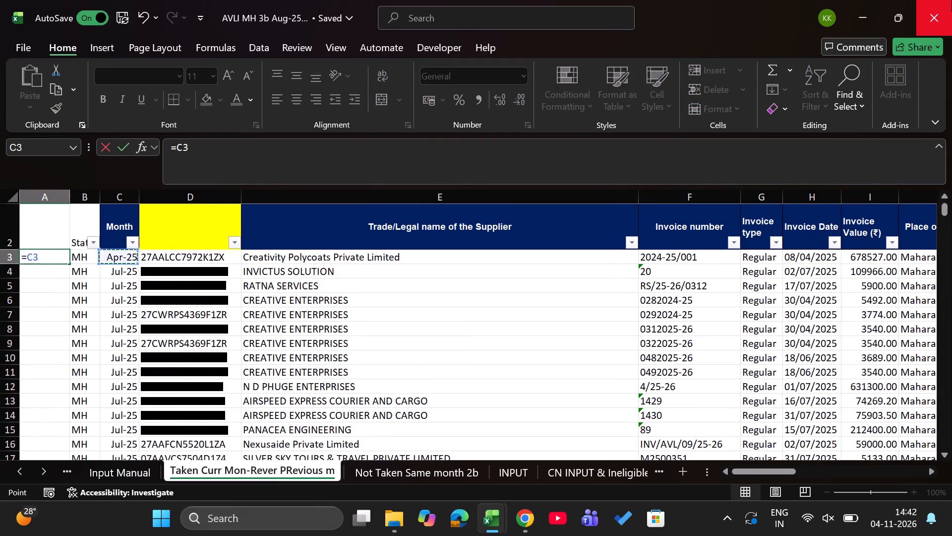
{"action": "key", "text": "Right"}
{"action": "key", "text": "Right"}
{"action": "key", "text": "Right"}
{"action": "key", "text": "shift+ampersand"}
{"action": "key", "text": "Right"}
{"action": "key", "text": "Right"}
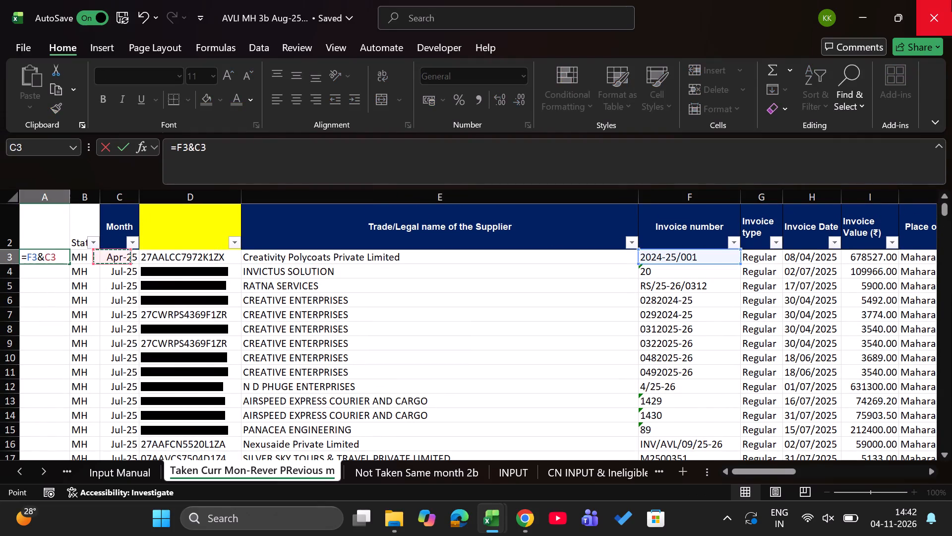
{"action": "key", "text": "Right"}
{"action": "key", "text": "Return"}
Fill the key formula from A3 down column A to row 24.
{"action": "key", "text": "Right"}
{"action": "key", "text": "ctrl+Down"}
{"action": "key", "text": "Left"}
{"action": "key", "text": "ctrl+shift+Up"}
{"action": "key", "text": "ctrl+d"}
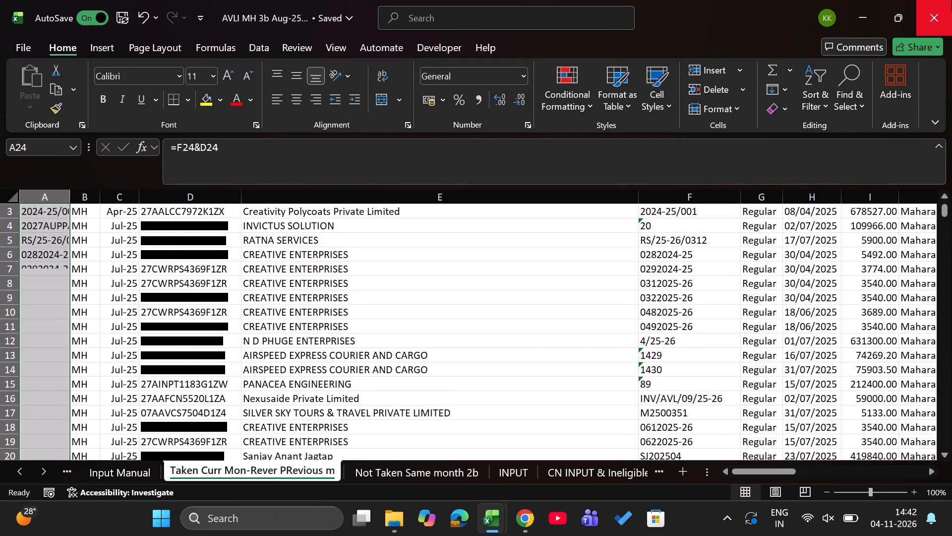
Switch to the GSTR-9 & 9C workbook and clear the filter on GSTR-2B.
{"action": "key", "text": "alt+Tab"}
{"action": "key", "text": "Down"}
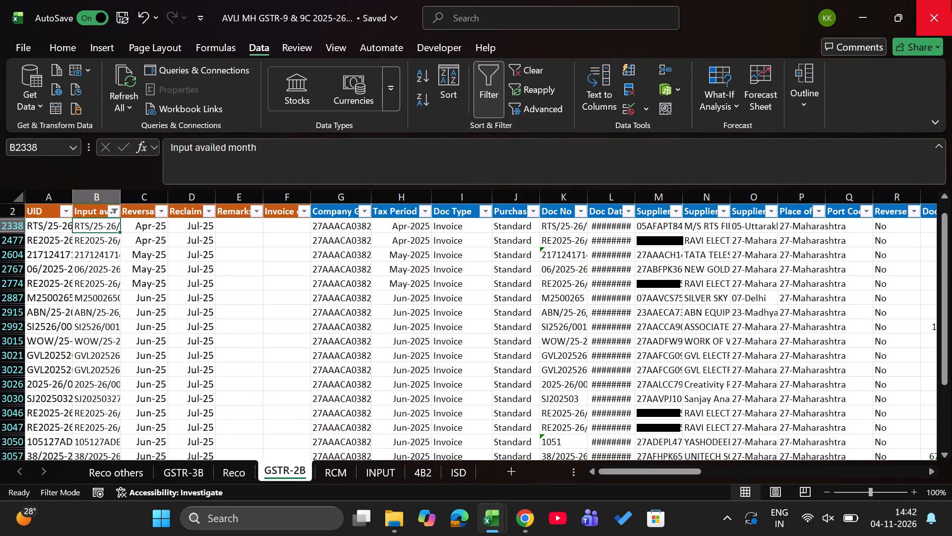
{"action": "type", "text": "ac"}
Change the VLOOKUP in B3 of GSTR-2B to look in column A of the Aug-25 3B's Taken Curr Mon-Rever PRevious m sheet.
{"action": "key", "text": "ctrl+Up"}
{"action": "key", "text": "Down"}
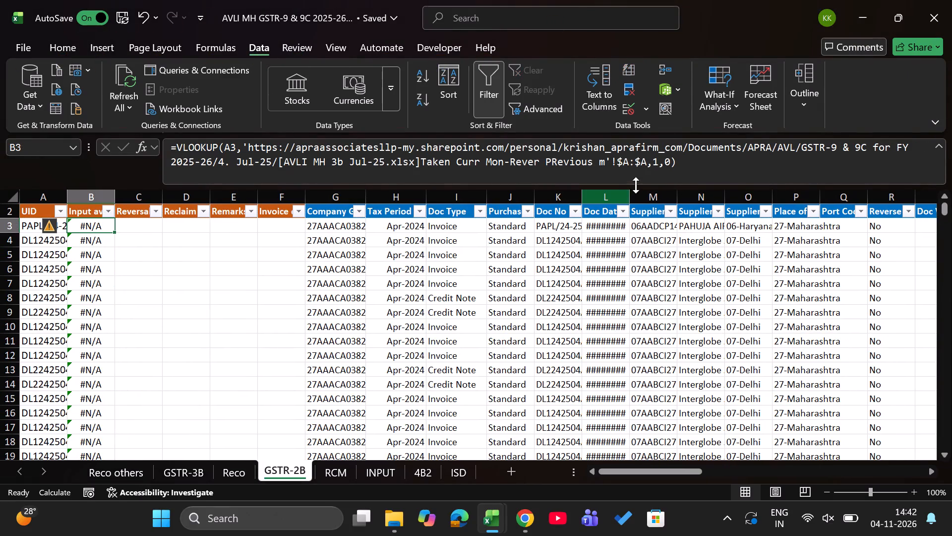
{"action": "left_click_drag", "start_coordinate": [649, 169], "coordinate": [262, 153]}
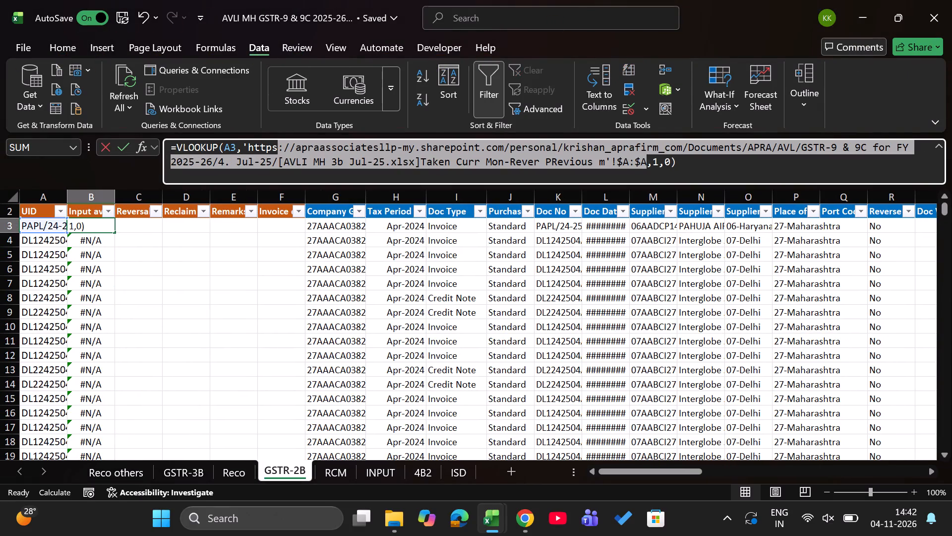
{"action": "left_click_drag", "start_coordinate": [262, 153], "coordinate": [243, 143]}
{"action": "key", "text": "alt+Tab"}
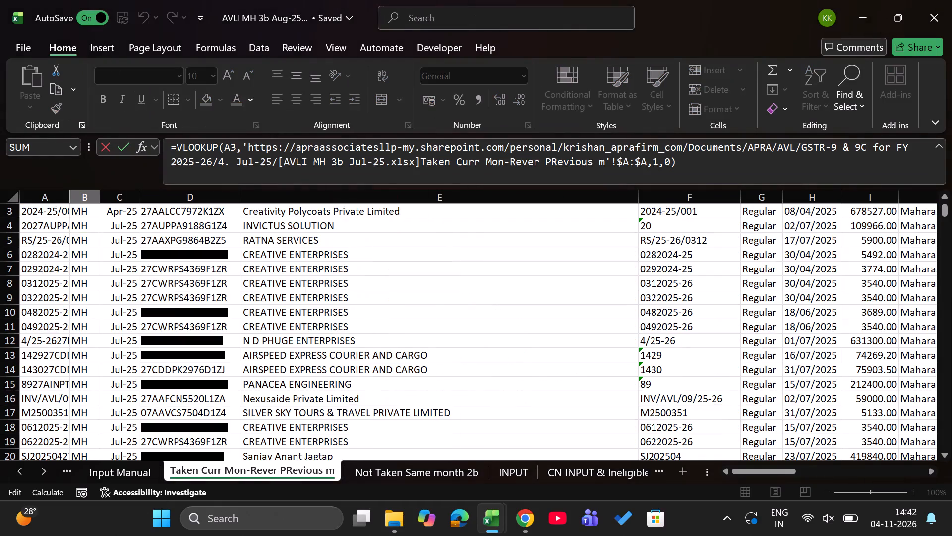
{"action": "left_click", "coordinate": [46, 196]}
{"action": "key", "text": "Return"}
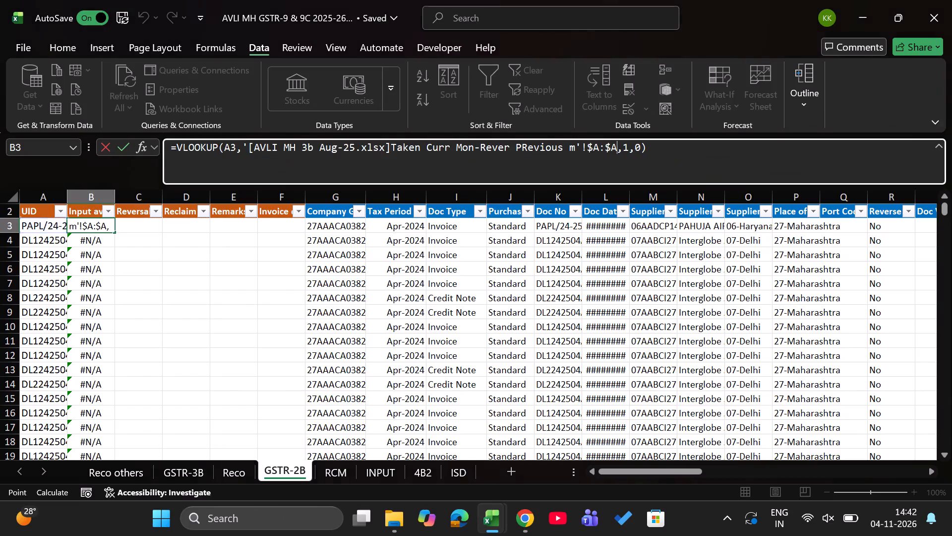
Fill the Aug-25 VLOOKUP formula from B3 down the Input availed month column of GSTR-2B.
{"action": "key", "text": "Up"}
{"action": "key", "text": "ctrl+shift+Down"}
{"action": "key", "text": "ctrl+d"}
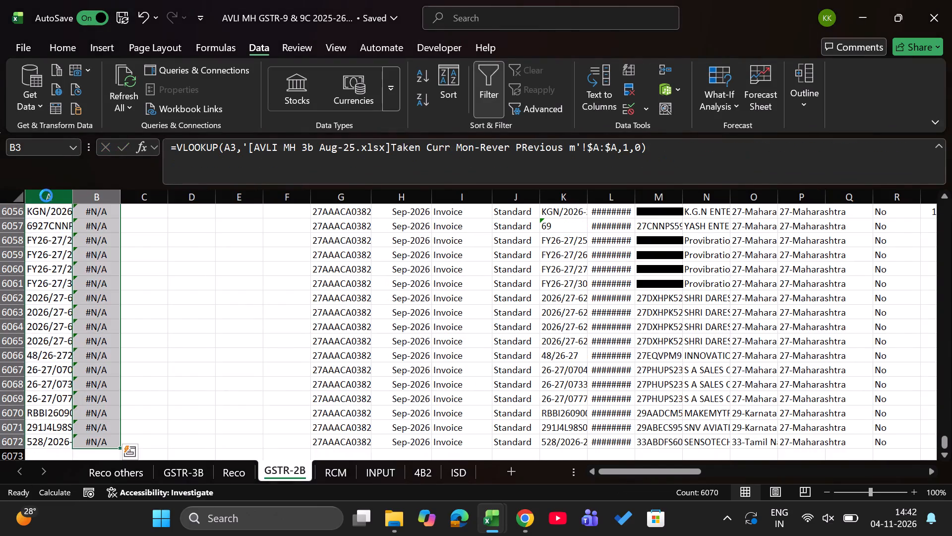
Filter the Input availed month column on GSTR-2B to exclude the #N/A rows.
{"action": "key", "text": "ctrl+Up"}
{"action": "key", "text": "alt+Down"}
{"action": "scroll", "coordinate": [178, 356], "scroll_direction": "down", "scroll_amount": 7}
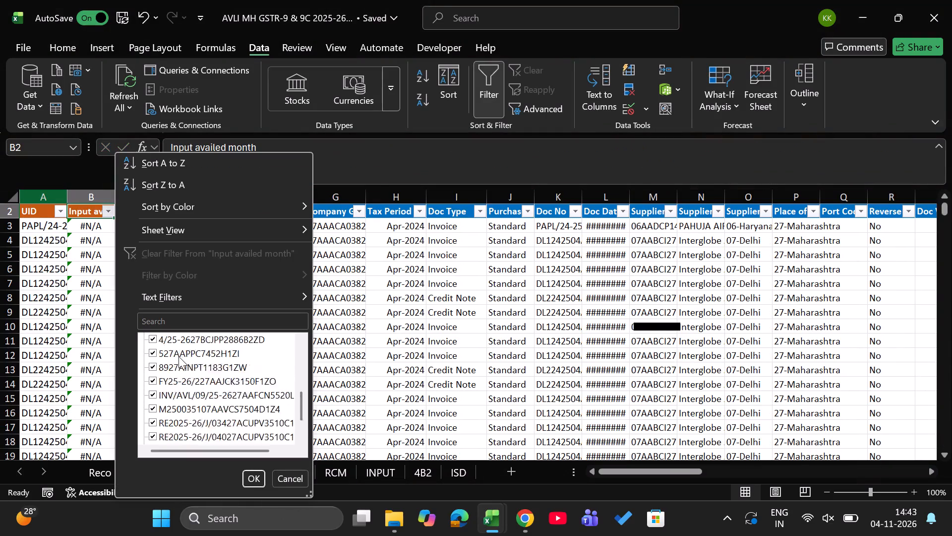
{"action": "left_click", "coordinate": [171, 436]}
{"action": "key", "text": "Return"}
Check the filtered tax totals in row 1 of GSTR-2B.
{"action": "key", "text": "Up"}
{"action": "key", "text": "Up"}
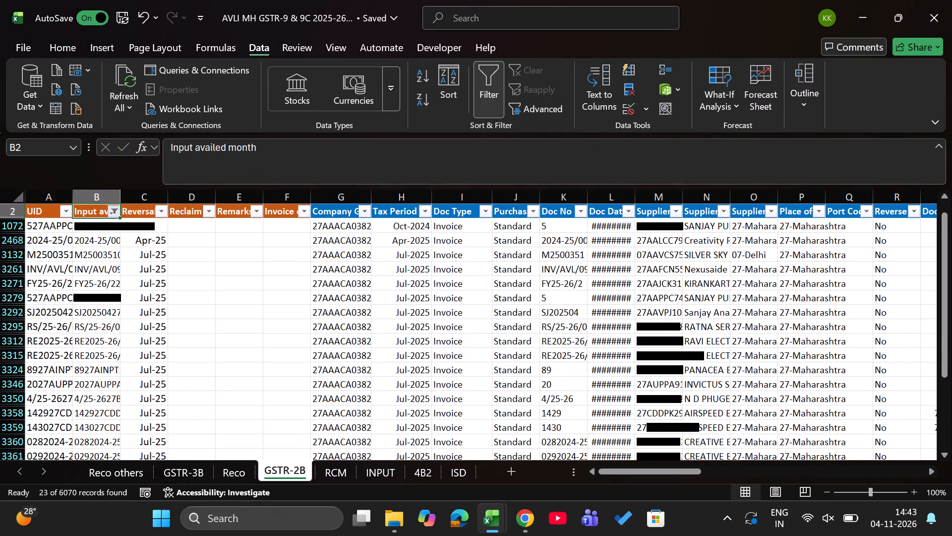
{"action": "key", "text": "Right"}
{"action": "key", "text": "Right"}
{"action": "key", "text": "Right"}
{"action": "key", "text": "Right"}
{"action": "key", "text": "Right"}
{"action": "key", "text": "Right"}
{"action": "key", "text": "Up"}
{"action": "key", "text": "Left"}
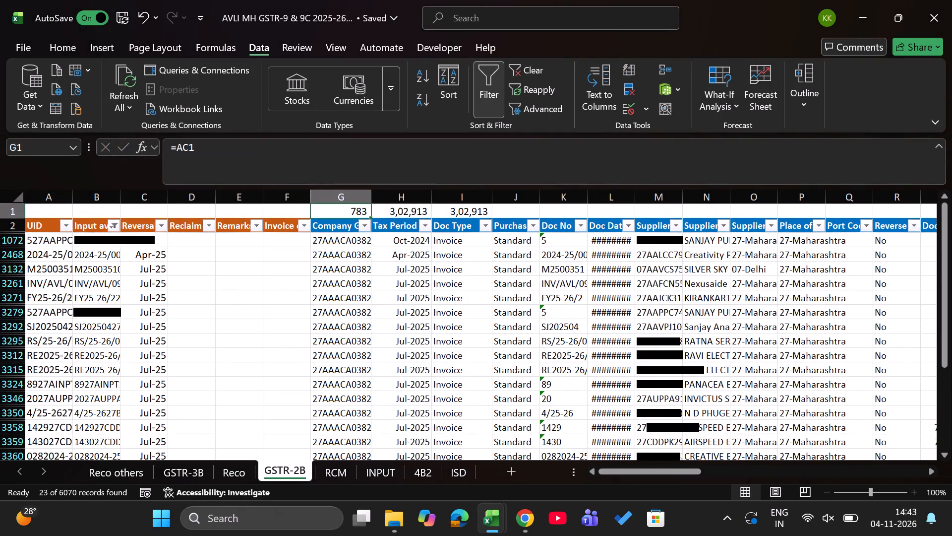
Check the sums of the Integrated Tax and Central Tax columns, rows 3 to 24, in the Aug-25 3B workbook against GSTR-2B.
{"action": "key", "text": "alt+Tab"}
{"action": "key", "text": "Right"}
{"action": "key", "text": "Right"}
{"action": "key", "text": "Right"}
{"action": "key", "text": "Right"}
{"action": "key", "text": "Right"}
{"action": "key", "text": "Right"}
{"action": "key", "text": "Right"}
{"action": "key", "text": "Right"}
{"action": "key", "text": "Right"}
{"action": "key", "text": "Right"}
{"action": "key", "text": "Right"}
{"action": "key", "text": "Right"}
{"action": "key", "text": "Right"}
{"action": "key", "text": "Right"}
{"action": "key", "text": "Right"}
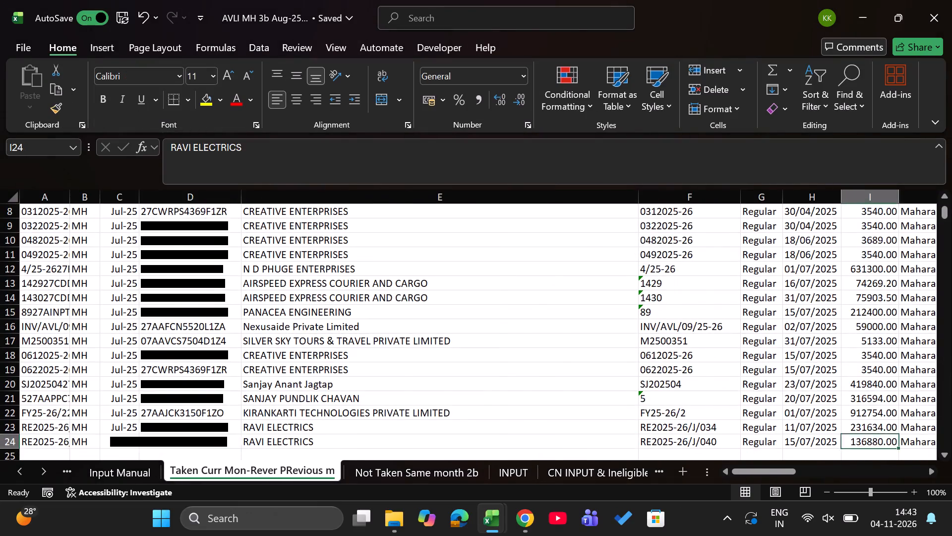
{"action": "key", "text": "Left"}
{"action": "key", "text": "Right"}
{"action": "key", "text": "ctrl+shift+Up"}
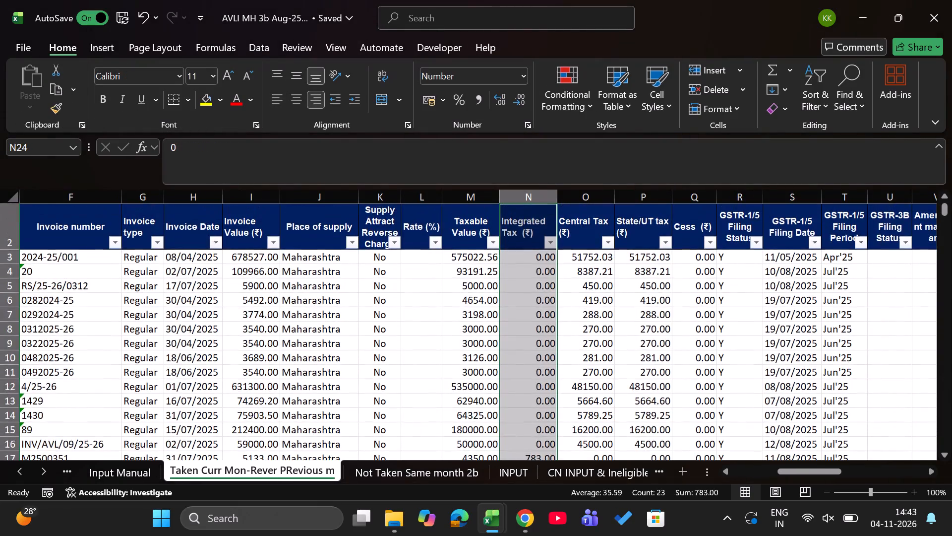
{"action": "key", "text": "Right"}
{"action": "key", "text": "ctrl+shift+Up"}
{"action": "key", "text": "alt+Tab"}
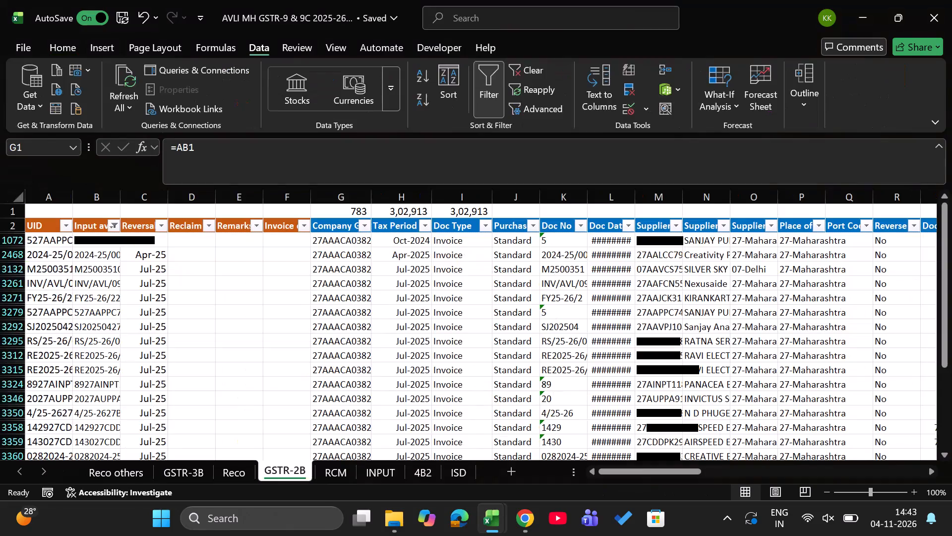
Examine the dates offered in the Invoice Date column's filter in the Aug-25 3B workbook.
{"action": "key", "text": "Down"}
{"action": "key", "text": "Right"}
{"action": "key", "text": "Right"}
{"action": "key", "text": "Right"}
{"action": "key", "text": "alt+Tab"}
{"action": "key", "text": "Left"}
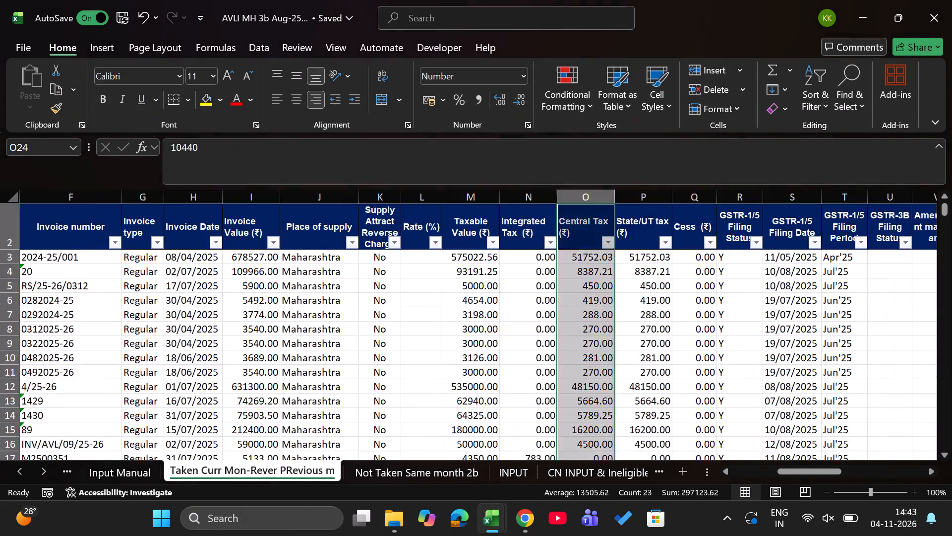
{"action": "key", "text": "Left"}
{"action": "key", "text": "Left"}
{"action": "key", "text": "ctrl+Up"}
{"action": "key", "text": "Left"}
{"action": "key", "text": "Left"}
{"action": "key", "text": "Left"}
{"action": "key", "text": "Left"}
{"action": "key", "text": "Left"}
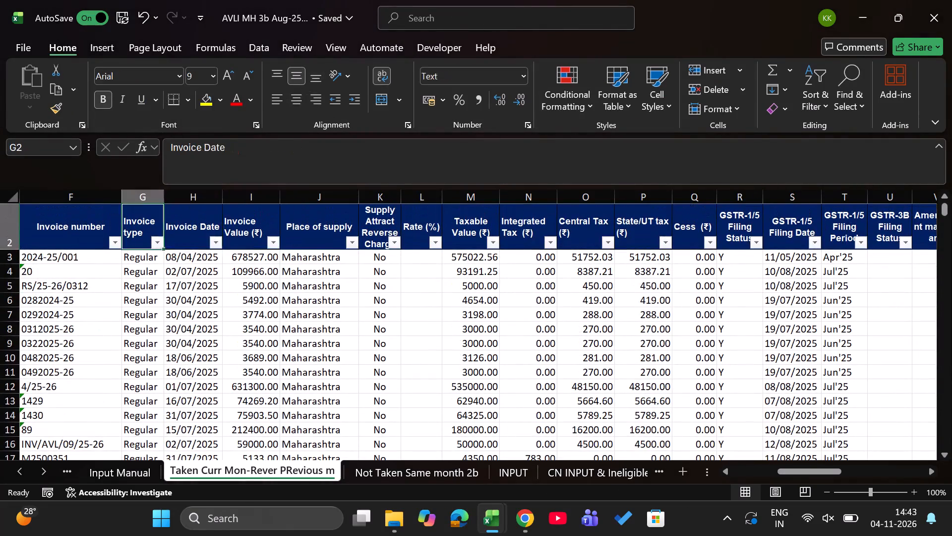
{"action": "key", "text": "Right"}
{"action": "key", "text": "Right"}
{"action": "key", "text": "Left"}
{"action": "key", "text": "alt+Down"}
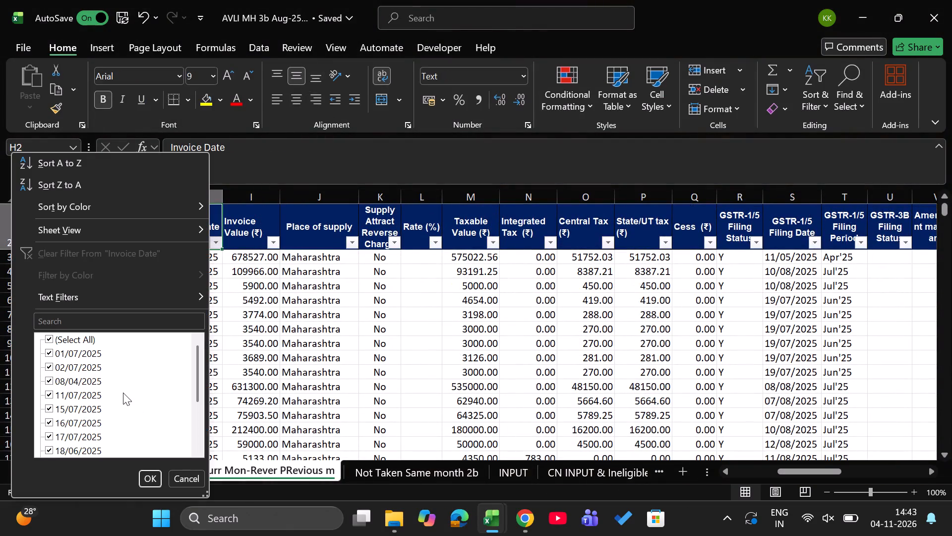
{"action": "scroll", "coordinate": [123, 393], "scroll_direction": "down", "scroll_amount": 6}
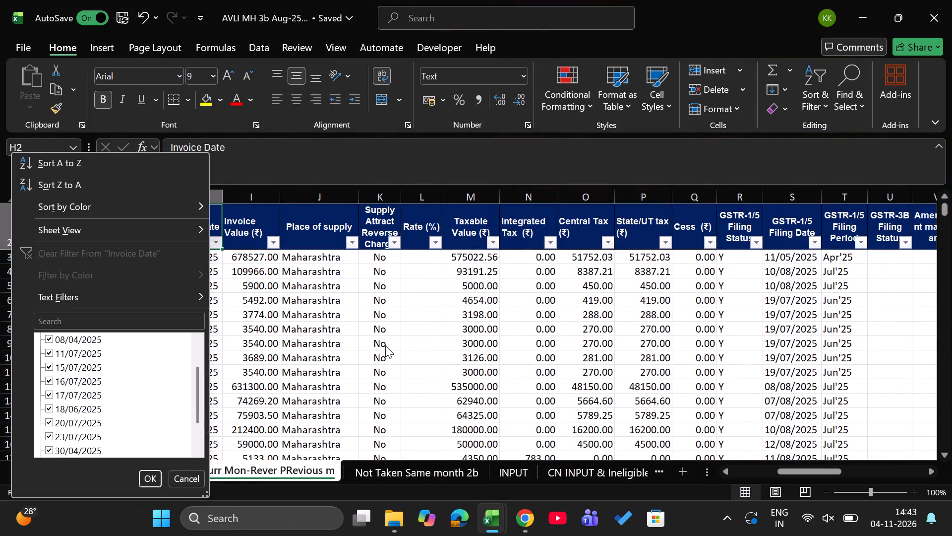
{"action": "left_click", "coordinate": [385, 345]}
Filter the Doc Date column on GSTR-2B to exclude the 2024 dates.
{"action": "key", "text": "alt+Tab"}
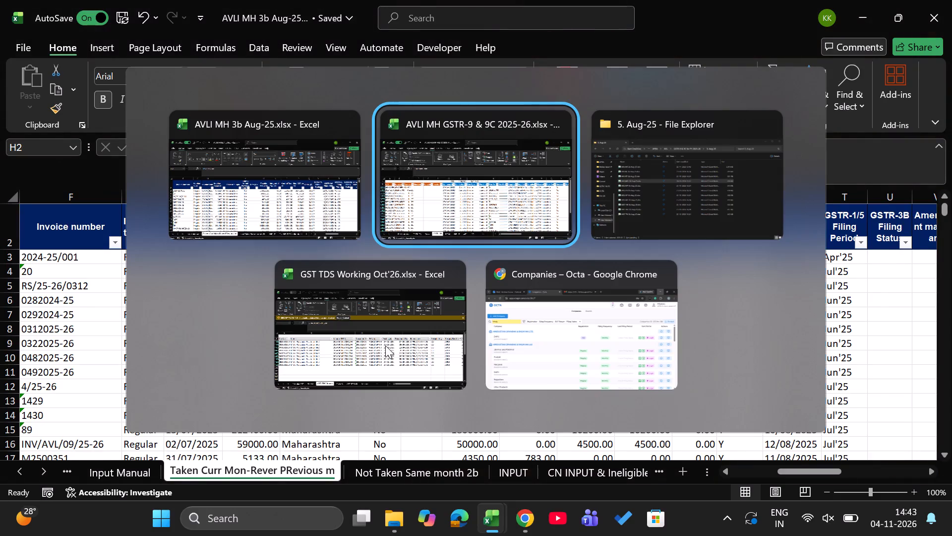
{"action": "key", "text": "Return"}
{"action": "key", "text": "Right"}
{"action": "key", "text": "Left"}
{"action": "key", "text": "Right"}
{"action": "key", "text": "Right"}
{"action": "key", "text": "alt+Down"}
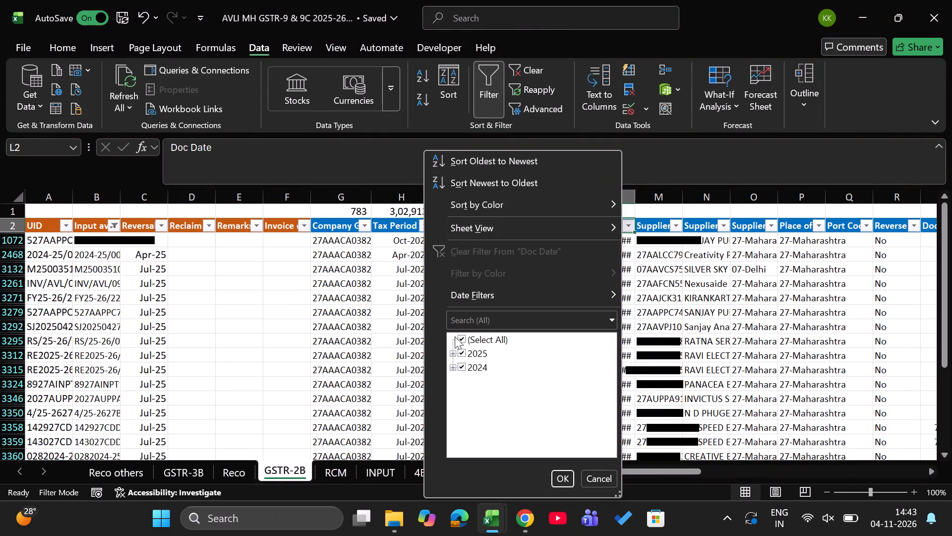
{"action": "left_click", "coordinate": [460, 367]}
{"action": "key", "text": "Return"}
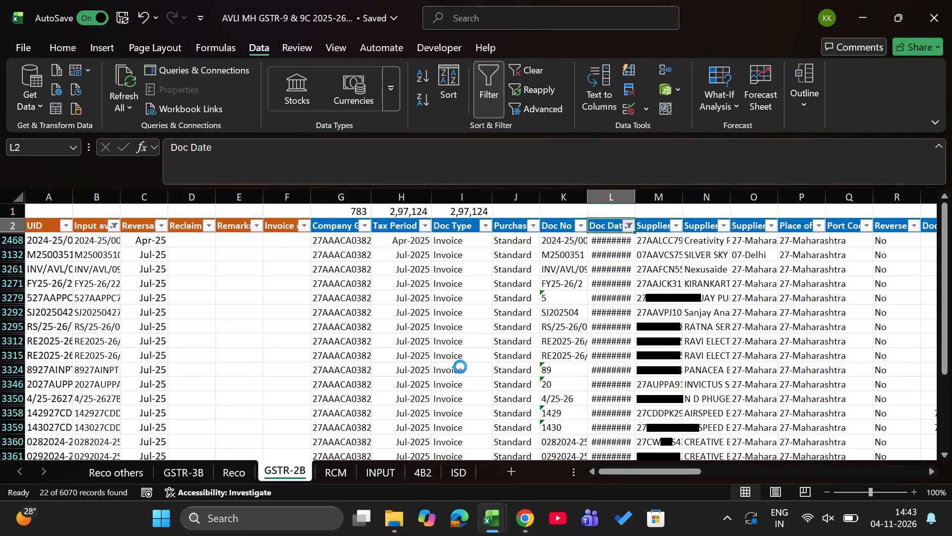
Check the sum of the Central Tax column in the Aug-25 3B workbook against the filtered GSTR-2B totals.
{"action": "key", "text": "alt+Tab"}
{"action": "key", "text": "Right"}
{"action": "key", "text": "Right"}
{"action": "key", "text": "Right"}
{"action": "key", "text": "Right"}
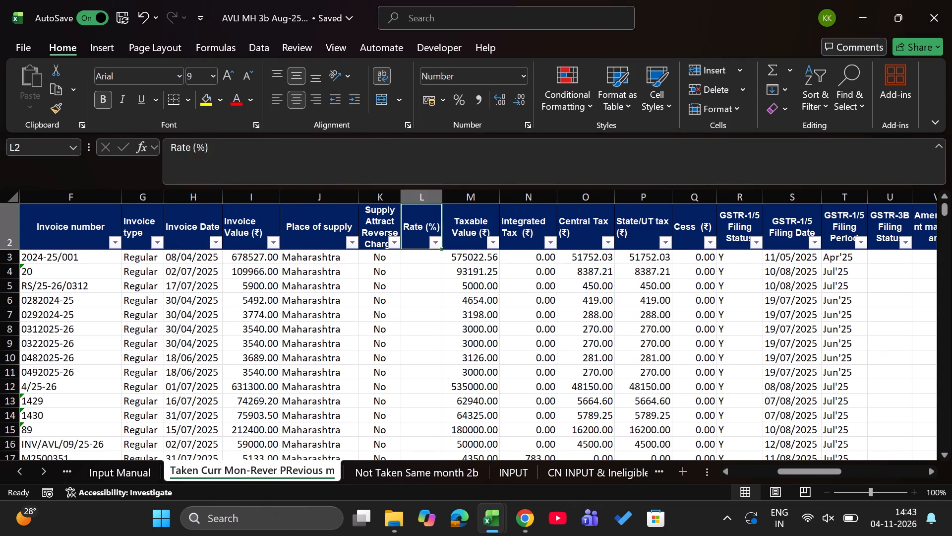
{"action": "key", "text": "Right"}
{"action": "key", "text": "Right"}
{"action": "key", "text": "Down"}
{"action": "key", "text": "Right"}
{"action": "key", "text": "ctrl+shift+Down"}
{"action": "key", "text": "alt+Tab"}
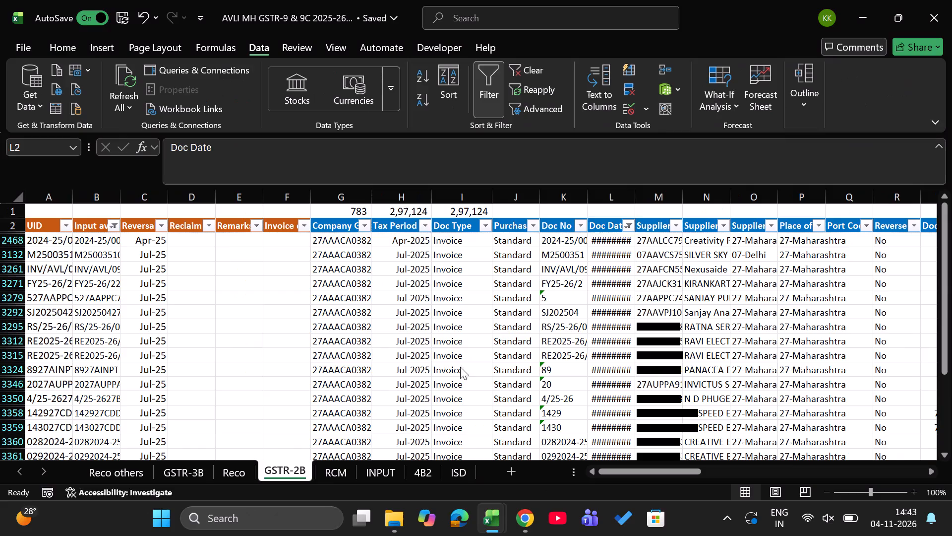
Enter Aug-25 in the Reclaim column for the first filtered invoice on GSTR-2B, row 2468.
{"action": "key", "text": "Left"}
{"action": "key", "text": "Left"}
{"action": "key", "text": "Left"}
{"action": "key", "text": "Left"}
{"action": "key", "text": "Left"}
{"action": "key", "text": "Left"}
{"action": "key", "text": "Left"}
{"action": "key", "text": "Down"}
{"action": "key", "text": "Left"}
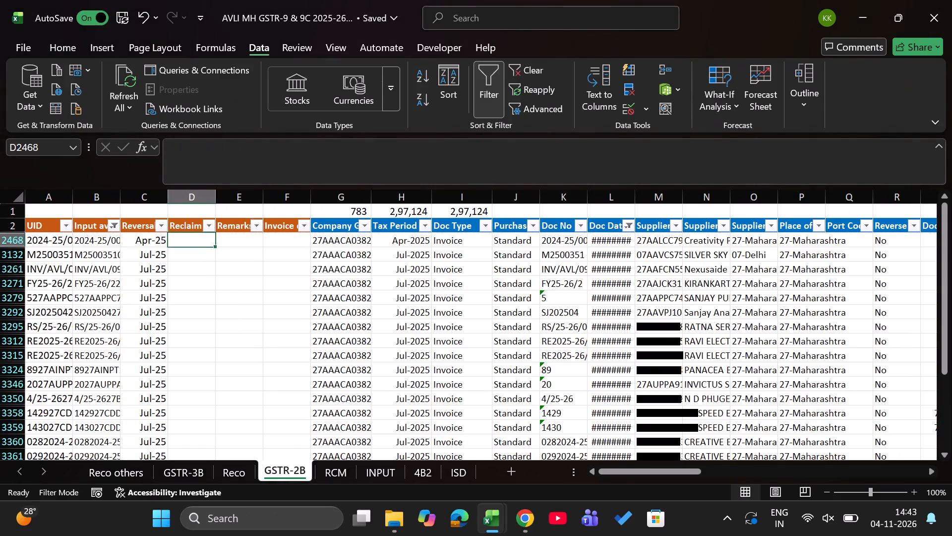
{"action": "type", "text": "aug25"}
{"action": "key", "text": "Return"}
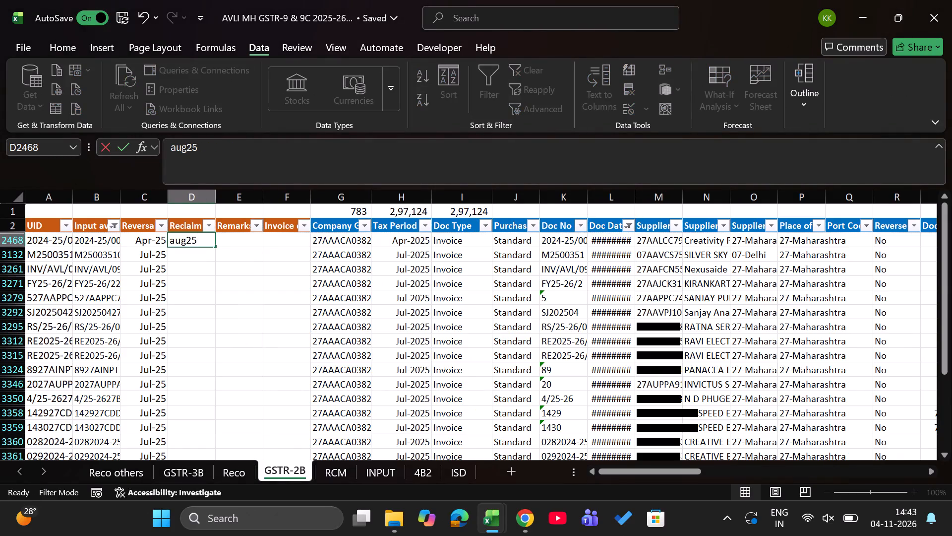
Fill Aug-25 down the Reclaim column for the visible filtered rows of GSTR-2B only.
{"action": "key", "text": "Left"}
{"action": "key", "text": "Left"}
{"action": "key", "text": "ctrl+Down"}
{"action": "key", "text": "Right"}
{"action": "key", "text": "Right"}
{"action": "key", "text": "ctrl+shift+Up"}
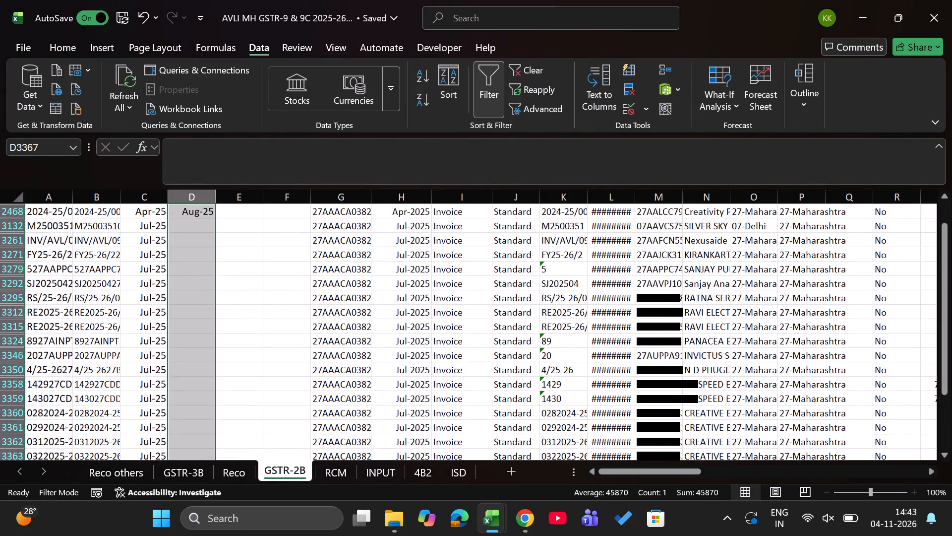
{"action": "key", "text": "alt+semicolon"}
{"action": "key", "text": "ctrl+d"}
{"action": "key", "text": "ctrl+Up"}
{"action": "key", "text": "Right"}
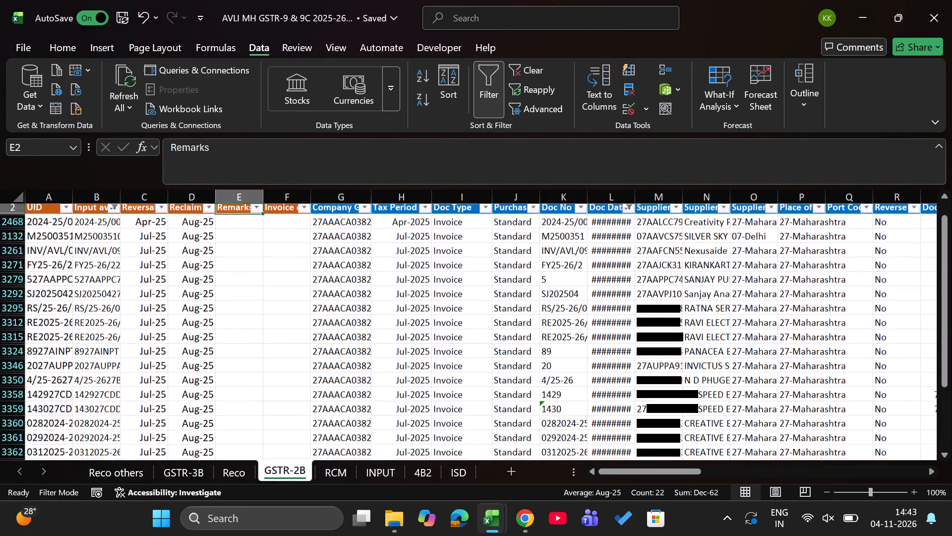
Close the AVLI MH 3b Aug-25 workbook.
{"action": "key", "text": "ctrl+Page_Up"}
{"action": "key", "text": "ctrl+Page_Down"}
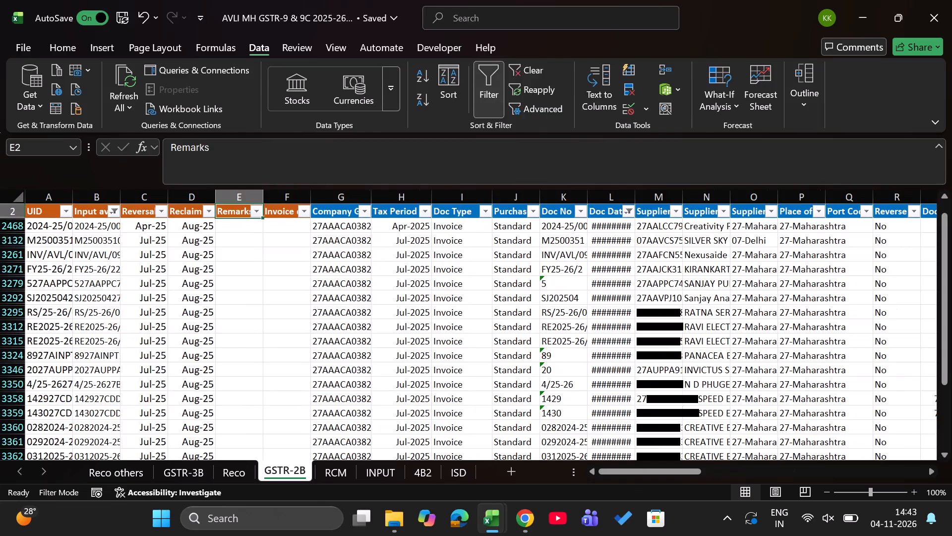
{"action": "key", "text": "alt+Tab"}
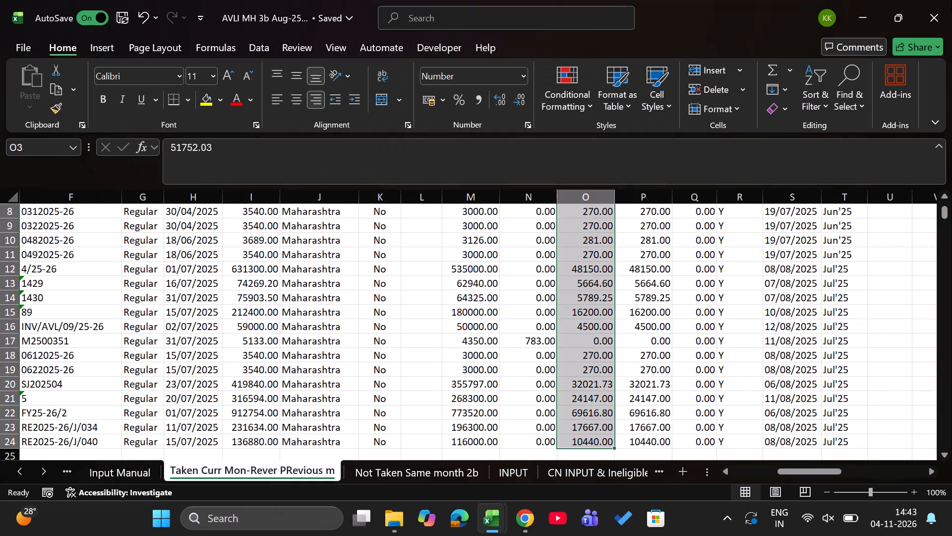
{"action": "left_click", "coordinate": [951, 0]}
Open AVLI MH 3b Sep-25.xlsx from the 6. Sep-25 folder in File Explorer.
{"action": "key", "text": "alt+Tab"}
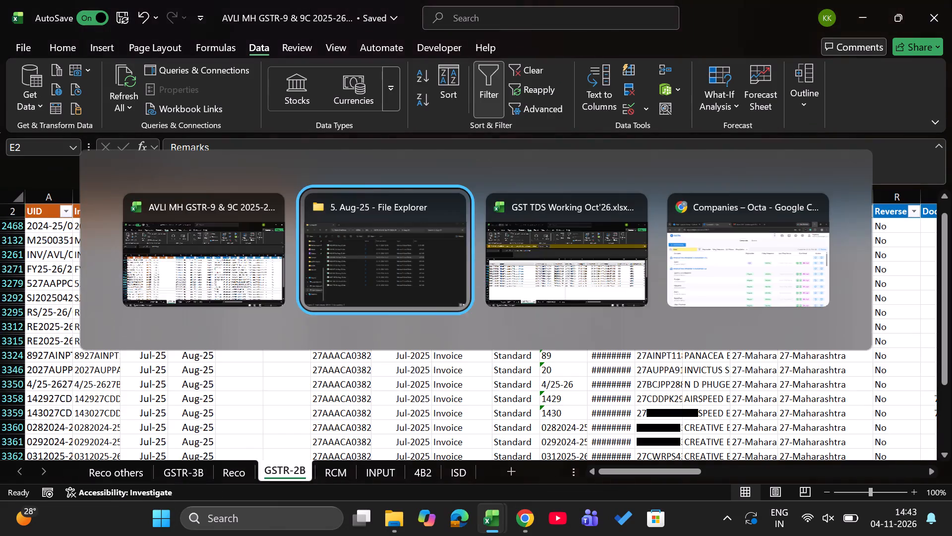
{"action": "key", "text": "BackSpace"}
{"action": "key", "text": "Down"}
{"action": "key", "text": "Return"}
{"action": "key", "text": "Down"}
{"action": "key", "text": "Down"}
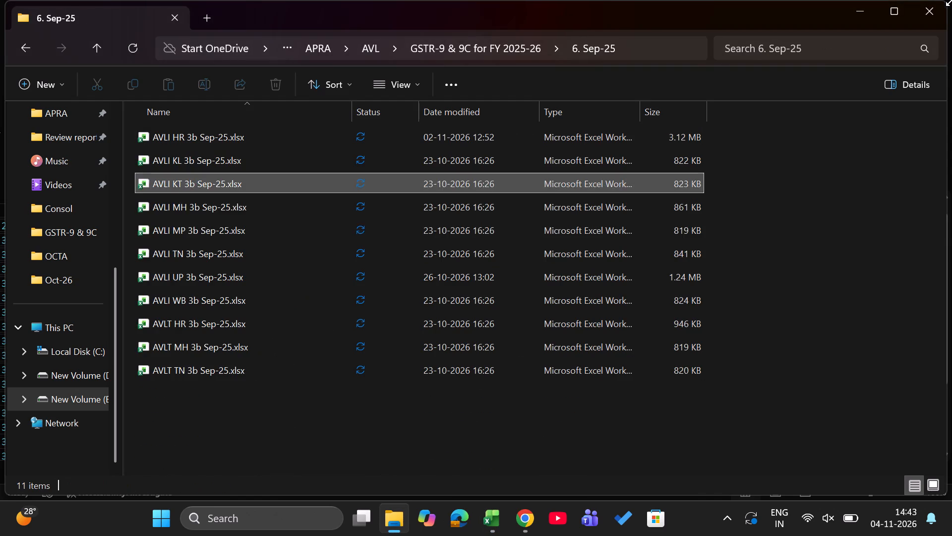
{"action": "key", "text": "Down"}
{"action": "key", "text": "Down"}
{"action": "key", "text": "Up"}
{"action": "key", "text": "Return"}
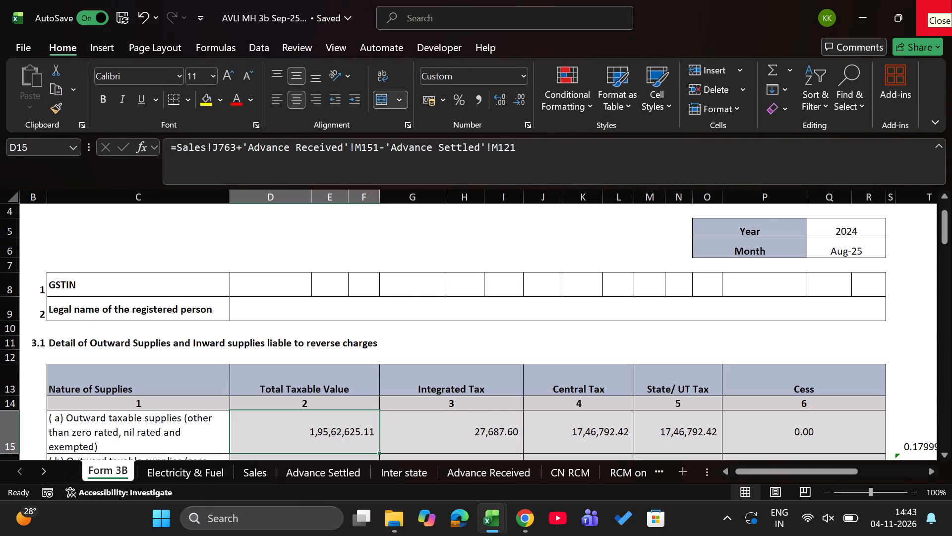
Insert a blank column before the first column of the Taken Curr Mon-Rever PRevious m sheet in the Sep-25 workbook.
{"action": "key", "text": "ctrl+Page_Down"}
{"action": "key", "text": "ctrl+Page_Down"}
{"action": "key", "text": "ctrl+Page_Down"}
{"action": "key", "text": "ctrl+Page_Down"}
{"action": "key", "text": "ctrl+Page_Down"}
{"action": "key", "text": "ctrl+Page_Down"}
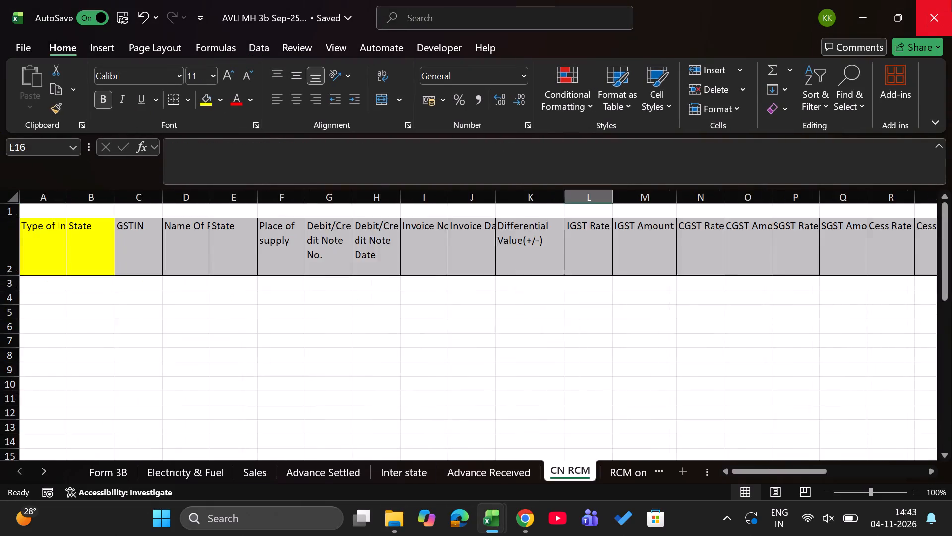
{"action": "key", "text": "ctrl+Page_Down"}
{"action": "key", "text": "ctrl+Page_Down"}
{"action": "key", "text": "ctrl+Page_Down"}
{"action": "key", "text": "ctrl+Page_Down"}
{"action": "key", "text": "ctrl+Page_Down"}
{"action": "key", "text": "ctrl+Page_Down"}
{"action": "key", "text": "ctrl+Page_Down"}
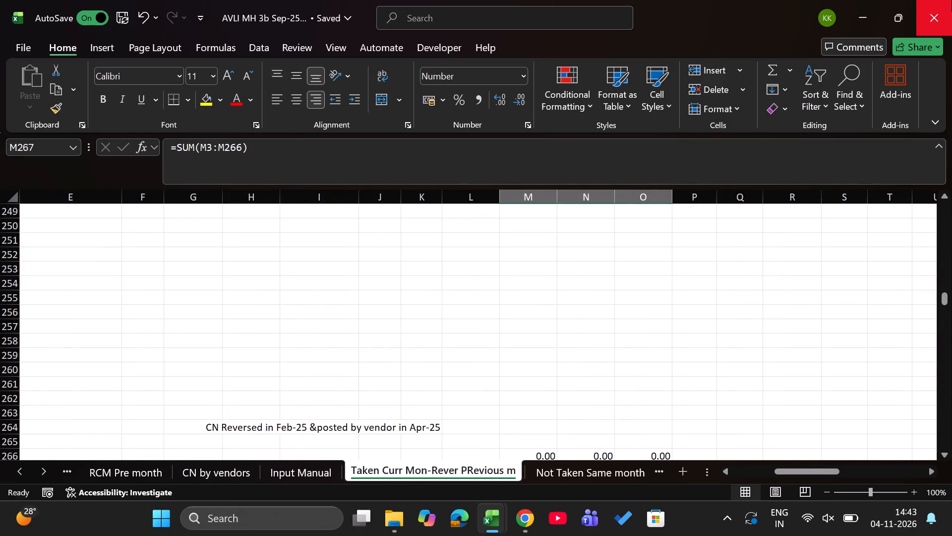
{"action": "key", "text": "Left"}
{"action": "key", "text": "ctrl+Left"}
{"action": "key", "text": "ctrl+Left"}
{"action": "key", "text": "ctrl+Left"}
{"action": "key", "text": "ctrl+Left"}
{"action": "key", "text": "ctrl+Up"}
{"action": "key", "text": "ctrl+Up"}
{"action": "key", "text": "ctrl+Up"}
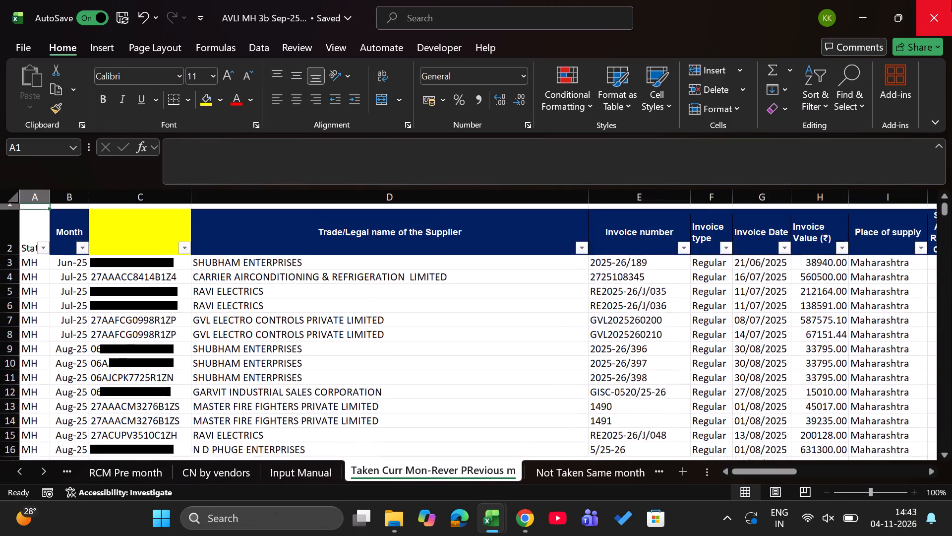
{"action": "key", "text": "ctrl+space"}
{"action": "key", "text": "ctrl+shift+equal"}
Enter =F3&D3 in A3 to combine the invoice number with the supplier GSTIN.
{"action": "key", "text": "Down"}
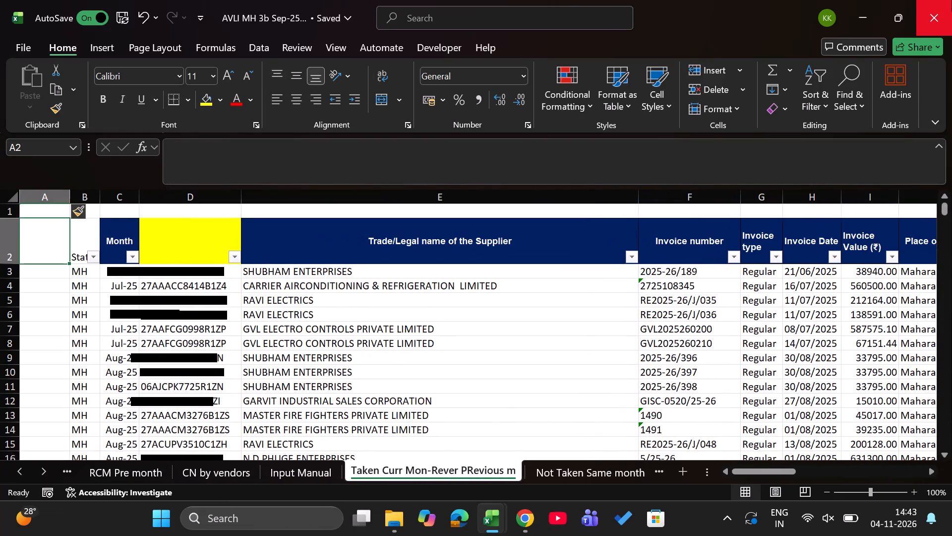
{"action": "key", "text": "Down"}
{"action": "key", "text": "equal"}
{"action": "key", "text": "Right"}
{"action": "key", "text": "Right"}
{"action": "key", "text": "Right"}
{"action": "key", "text": "Right"}
{"action": "key", "text": "Right"}
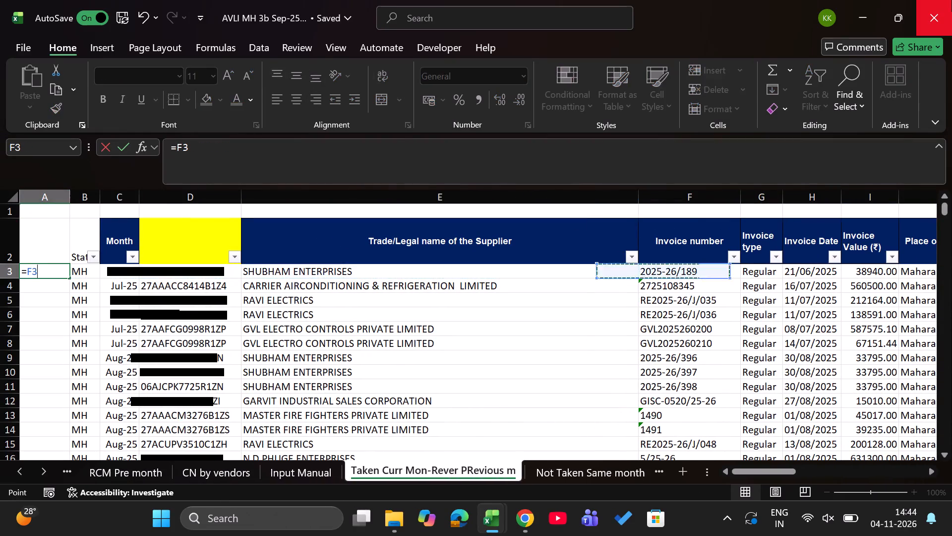
{"action": "key", "text": "shift+ampersand"}
{"action": "key", "text": "Right"}
{"action": "key", "text": "Right"}
{"action": "key", "text": "Right"}
{"action": "key", "text": "Return"}
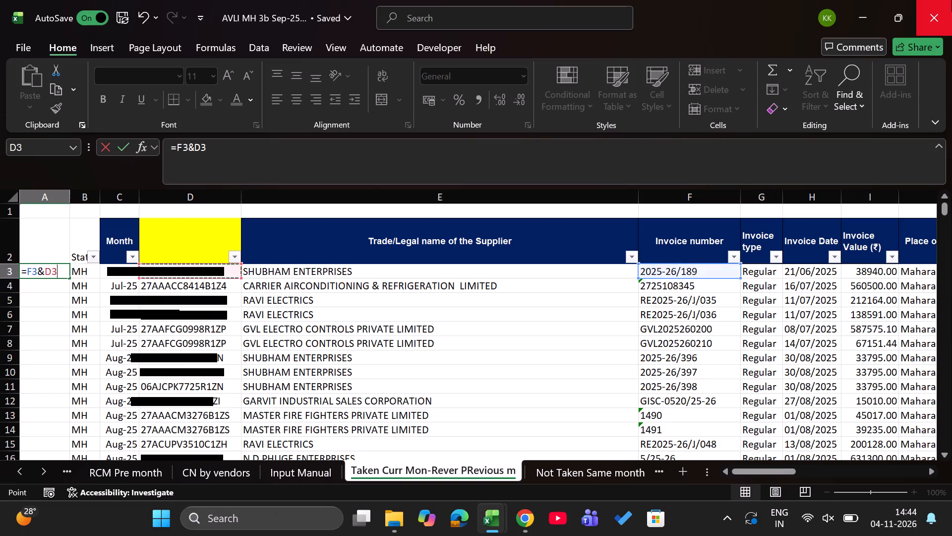
Fill the A3 formula down column A to the last invoice, row 30.
{"action": "key", "text": "Right"}
{"action": "key", "text": "ctrl+Down"}
{"action": "key", "text": "Left"}
{"action": "key", "text": "ctrl+shift+Up"}
{"action": "key", "text": "ctrl+d"}
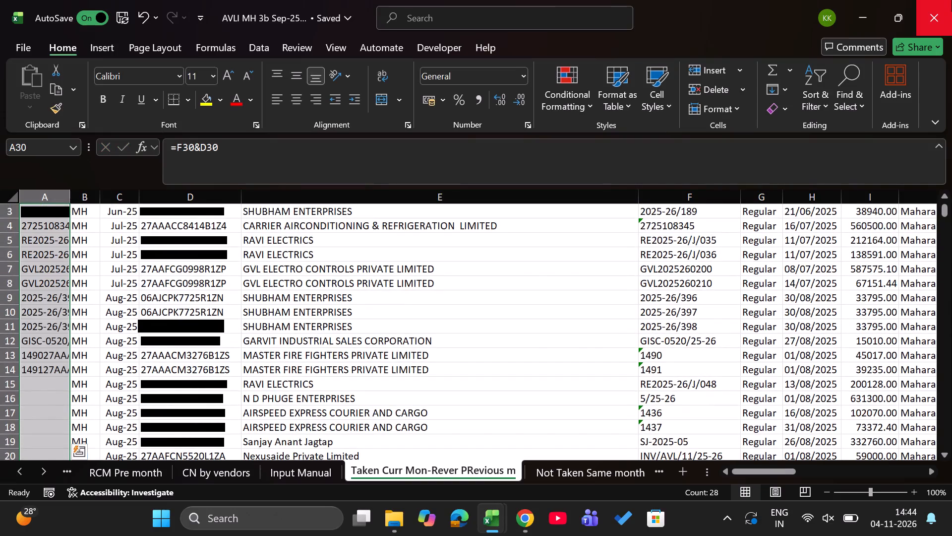
Clear all filters on GSTR-2B in the GSTR-9 & 9C workbook.
{"action": "key", "text": "alt+Tab"}
{"action": "key", "text": "Left"}
{"action": "key", "text": "Left"}
{"action": "type", "text": "ac"}
Change the VLOOKUP range in B3 of GSTR-2B to column A of the Sep-25 workbook's Taken Curr Mon-Rever PRevious m sheet.
{"action": "key", "text": "Left"}
{"action": "key", "text": "Down"}
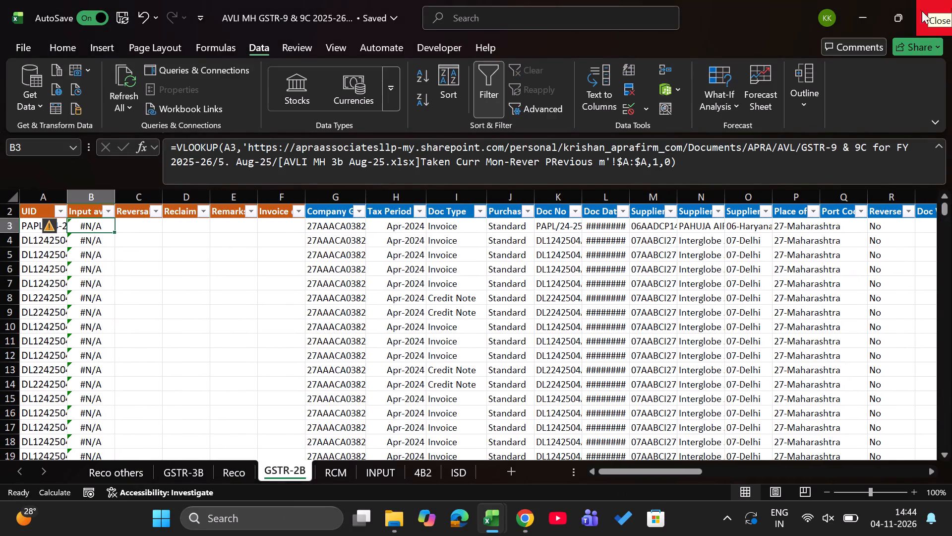
{"action": "left_click", "coordinate": [647, 161]}
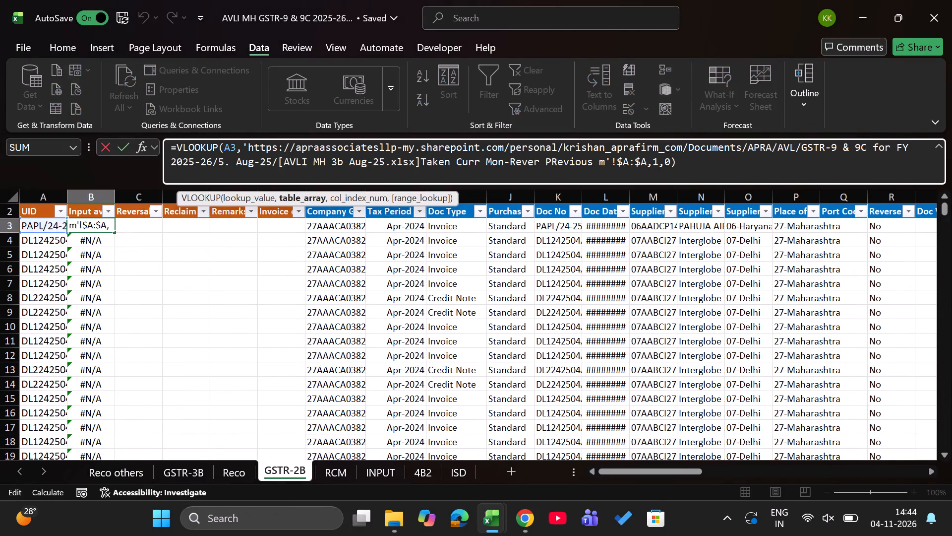
{"action": "key", "text": "shift+Up"}
{"action": "key", "text": "shift+Up"}
{"action": "key", "text": "shift+Up"}
{"action": "key", "text": "shift+Right"}
{"action": "key", "text": "shift+Right"}
{"action": "key", "text": "shift+Right"}
{"action": "key", "text": "shift+Right"}
{"action": "key", "text": "shift+Right"}
{"action": "key", "text": "shift+Right"}
{"action": "key", "text": "shift+Right"}
{"action": "key", "text": "shift+Right"}
{"action": "key", "text": "shift+Right"}
{"action": "key", "text": "shift+Right"}
{"action": "key", "text": "shift+Right"}
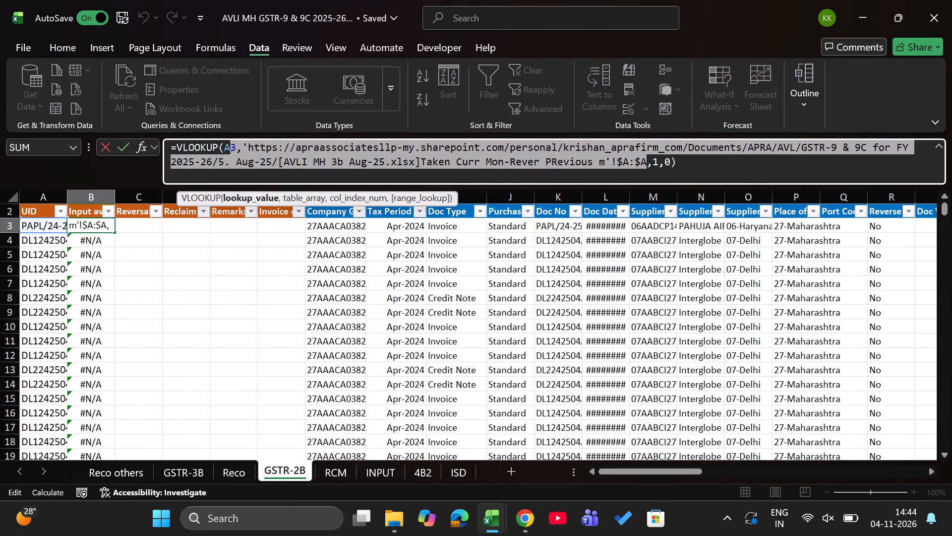
{"action": "key", "text": "shift+Right"}
{"action": "key", "text": "alt+Tab"}
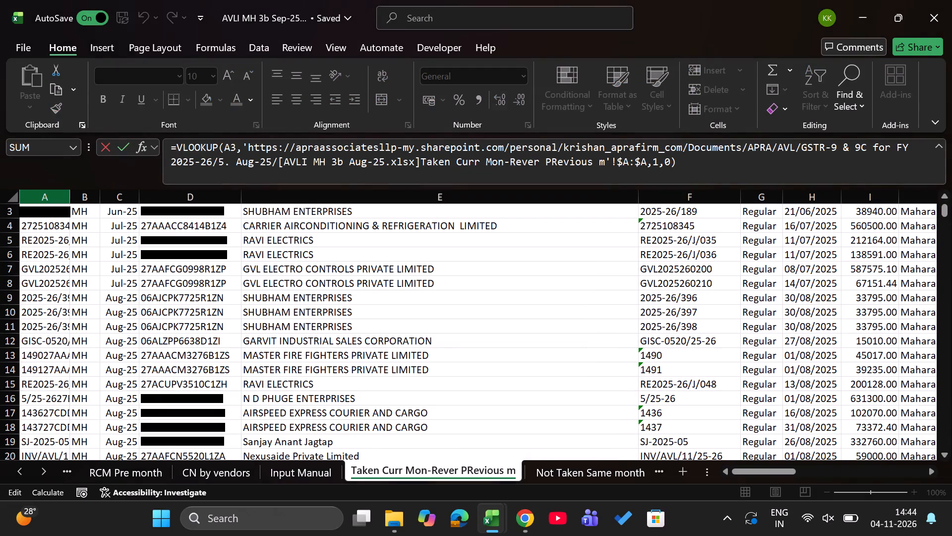
{"action": "left_click", "coordinate": [40, 196]}
{"action": "key", "text": "Return"}
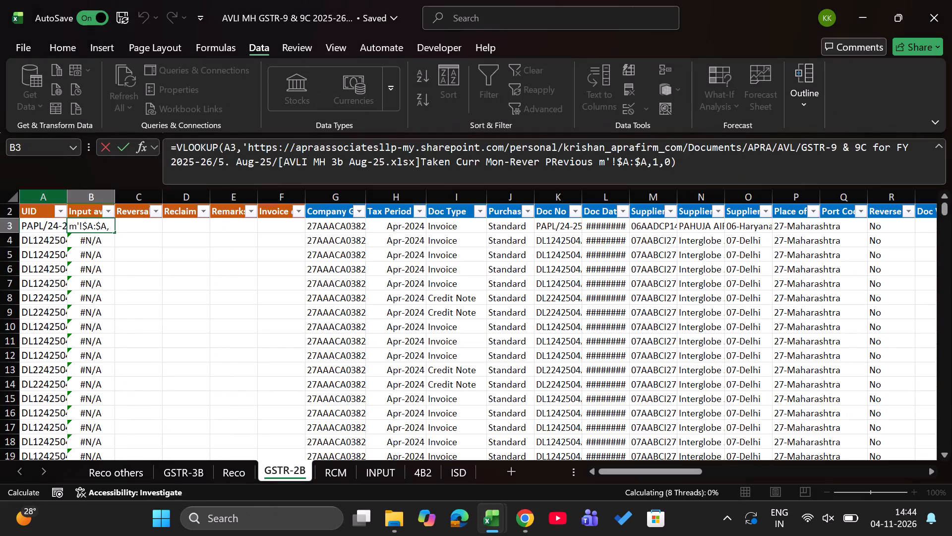
Fill the B3 VLOOKUP down the Input availed month column to row 6072.
{"action": "key", "text": "Up"}
{"action": "key", "text": "ctrl+shift+Down"}
{"action": "key", "text": "ctrl+d"}
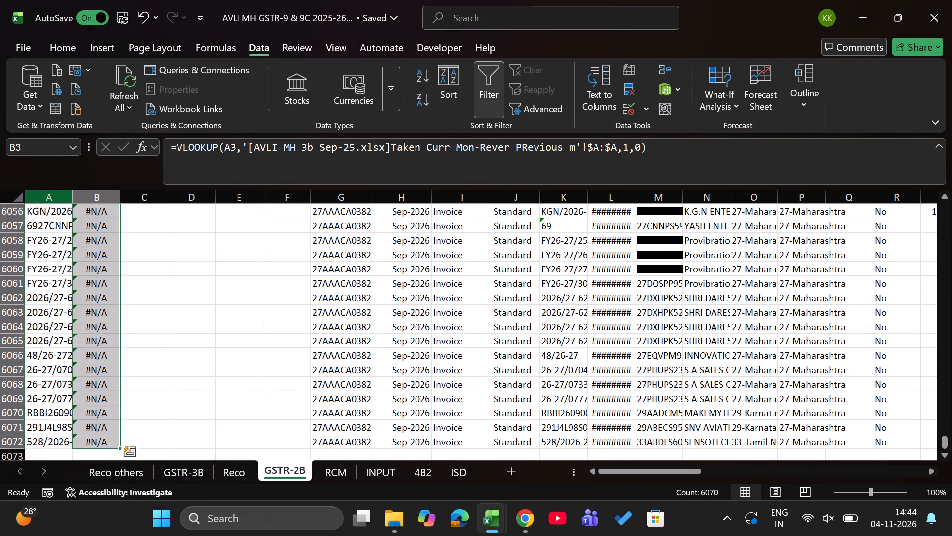
Filter the Input availed month column on GSTR-2B to exclude the #N/A rows.
{"action": "key", "text": "ctrl+Up"}
{"action": "key", "text": "alt+Down"}
{"action": "scroll", "coordinate": [191, 368], "scroll_direction": "down", "scroll_amount": 4}
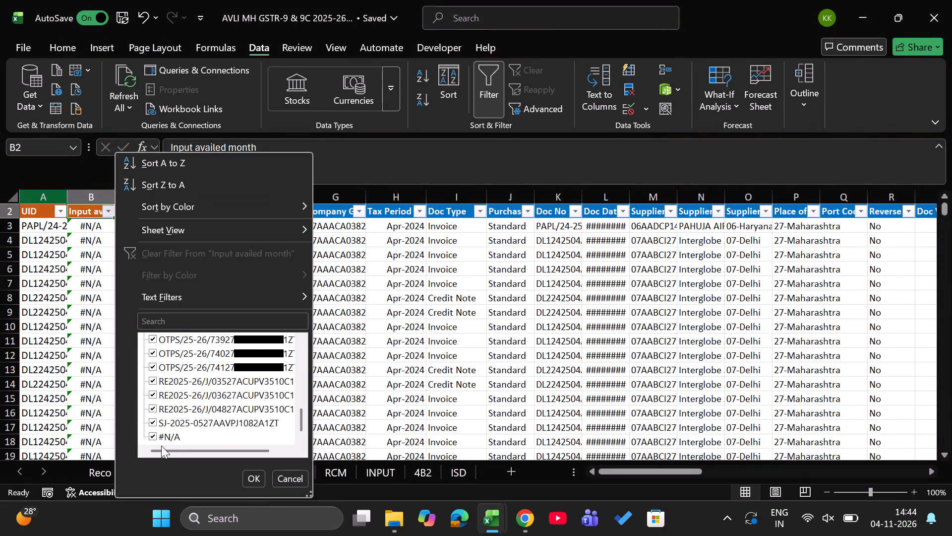
{"action": "left_click", "coordinate": [162, 443]}
{"action": "key", "text": "Return"}
Check the filtered tax totals in row 1 of GSTR-2B.
{"action": "key", "text": "Up"}
{"action": "key", "text": "Up"}
{"action": "key", "text": "Up"}
{"action": "key", "text": "Right"}
{"action": "key", "text": "Right"}
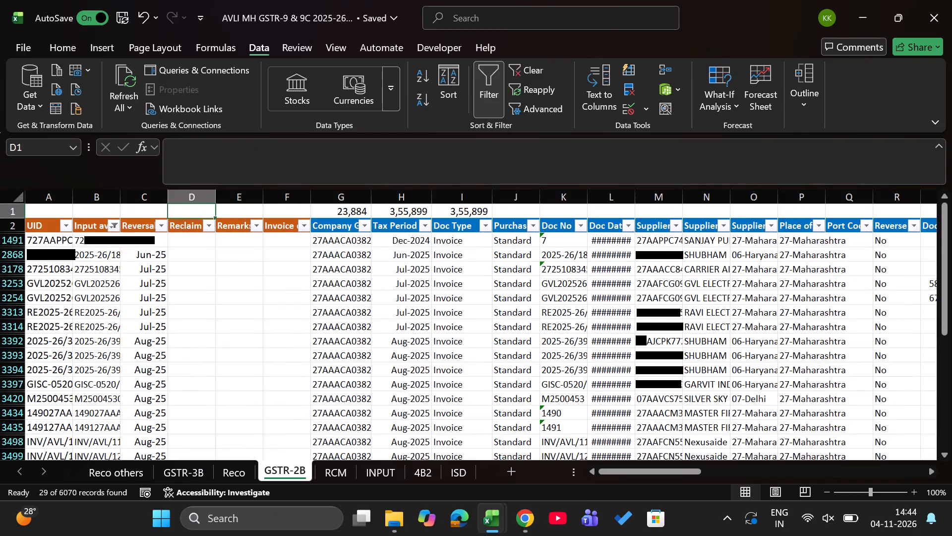
{"action": "key", "text": "Right"}
{"action": "key", "text": "Right"}
{"action": "key", "text": "Right"}
Check the sums of the Integrated Tax and Central Tax columns in the Sep-25 3B workbook against the GSTR-2B totals.
{"action": "key", "text": "alt+Tab"}
{"action": "key", "text": "Right"}
{"action": "key", "text": "Right"}
{"action": "key", "text": "Right"}
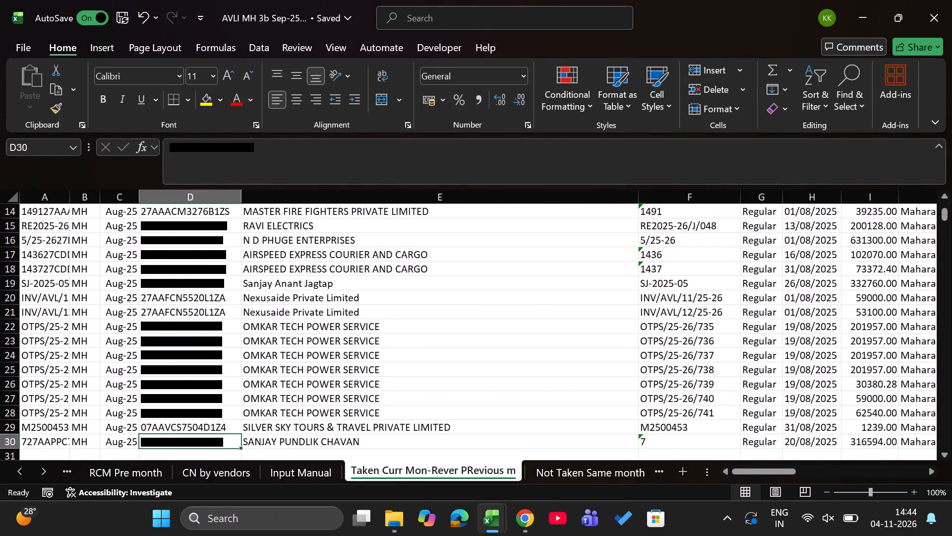
{"action": "key", "text": "Right"}
{"action": "key", "text": "Right"}
{"action": "key", "text": "Right"}
{"action": "key", "text": "Right"}
{"action": "key", "text": "Right"}
{"action": "key", "text": "ctrl+Up"}
{"action": "key", "text": "Right"}
{"action": "key", "text": "Right"}
{"action": "key", "text": "Right"}
{"action": "key", "text": "Down"}
{"action": "key", "text": "Right"}
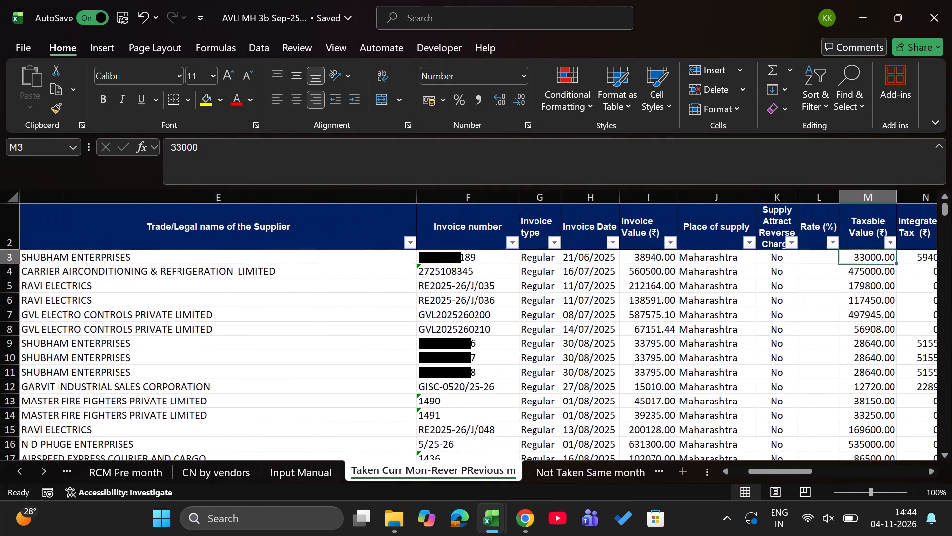
{"action": "key", "text": "Right"}
{"action": "key", "text": "ctrl+shift+Down"}
{"action": "key", "text": "Right"}
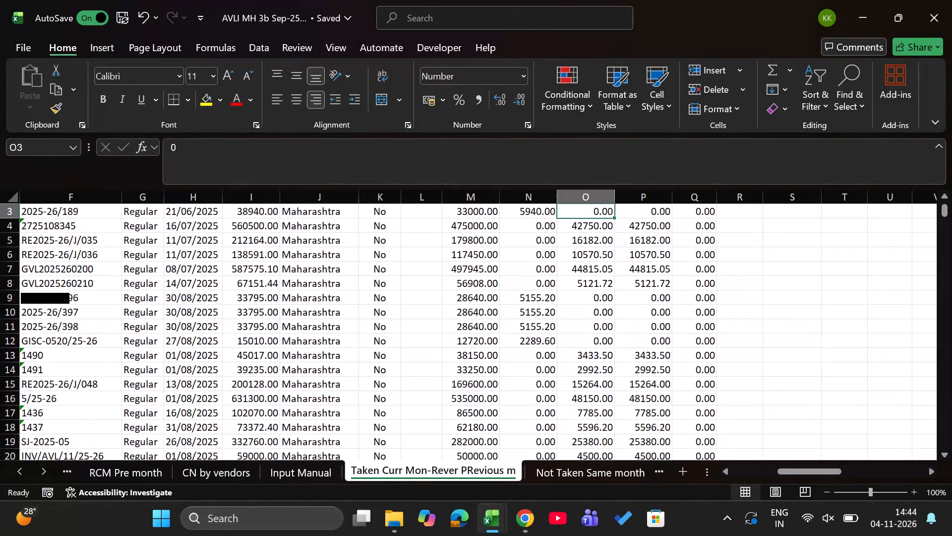
{"action": "key", "text": "ctrl+shift+Down"}
{"action": "key", "text": "Up"}
{"action": "key", "text": "alt+Tab"}
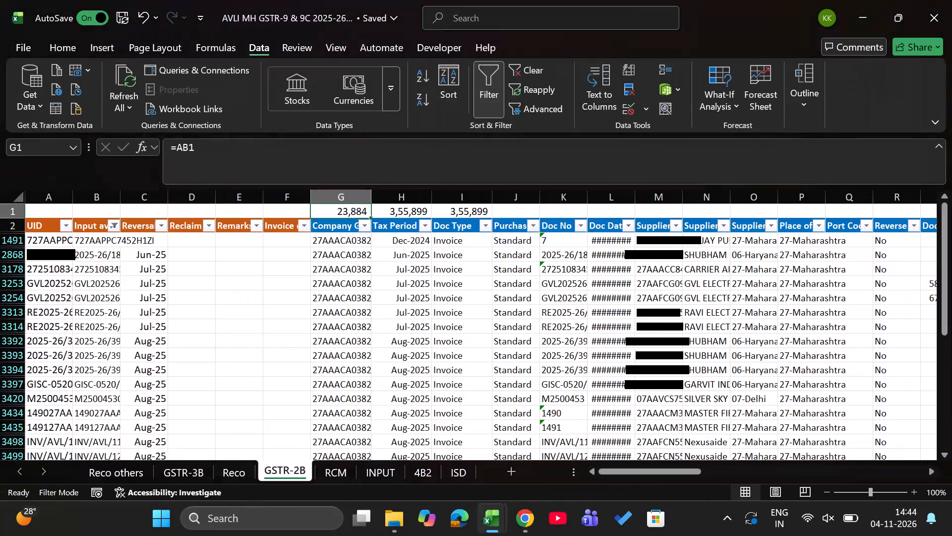
Filter the Doc Date column on GSTR-2B to exclude the 2024 invoices.
{"action": "key", "text": "Right"}
{"action": "key", "text": "Right"}
{"action": "key", "text": "Right"}
{"action": "key", "text": "Down"}
{"action": "key", "text": "Right"}
{"action": "key", "text": "Right"}
{"action": "key", "text": "alt+Down"}
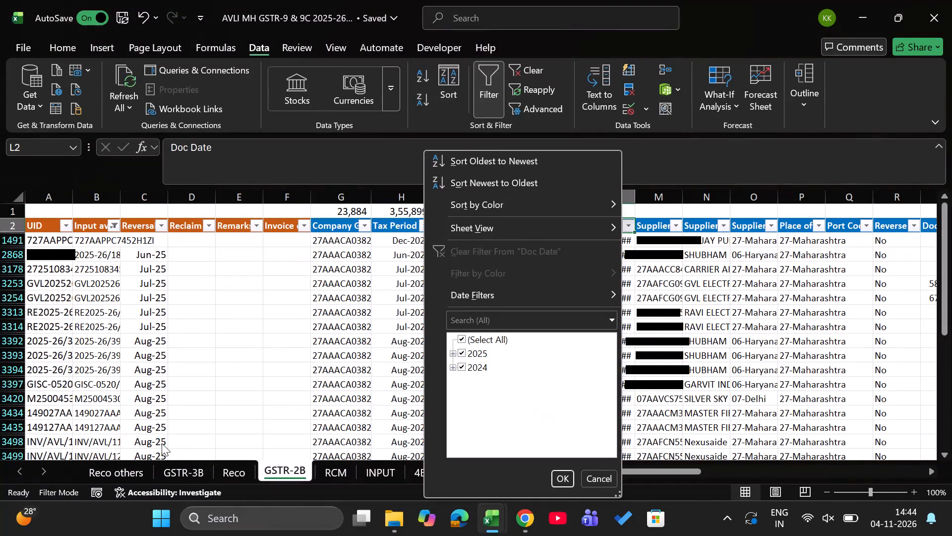
{"action": "left_click", "coordinate": [480, 371]}
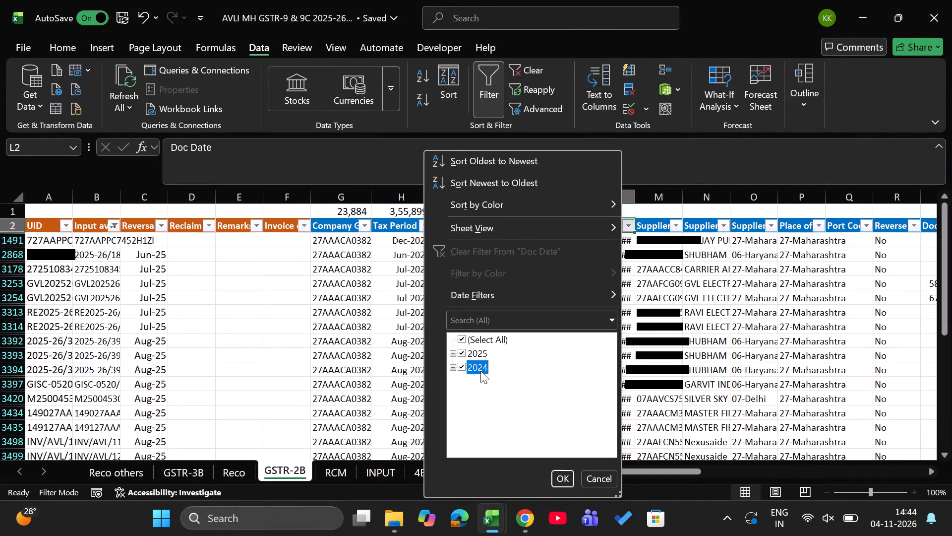
{"action": "key", "text": "Return"}
Check the Central Tax and Integrated Tax sums in the Sep-25 3B workbook against the filtered GSTR-2B totals.
{"action": "key", "text": "alt+Tab"}
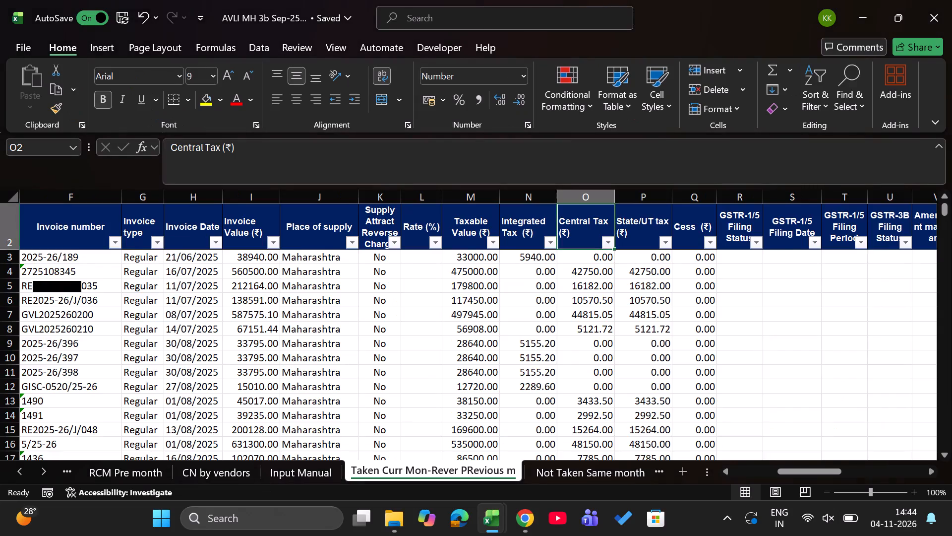
{"action": "key", "text": "Down"}
{"action": "key", "text": "ctrl+shift+Down"}
{"action": "key", "text": "alt+Tab"}
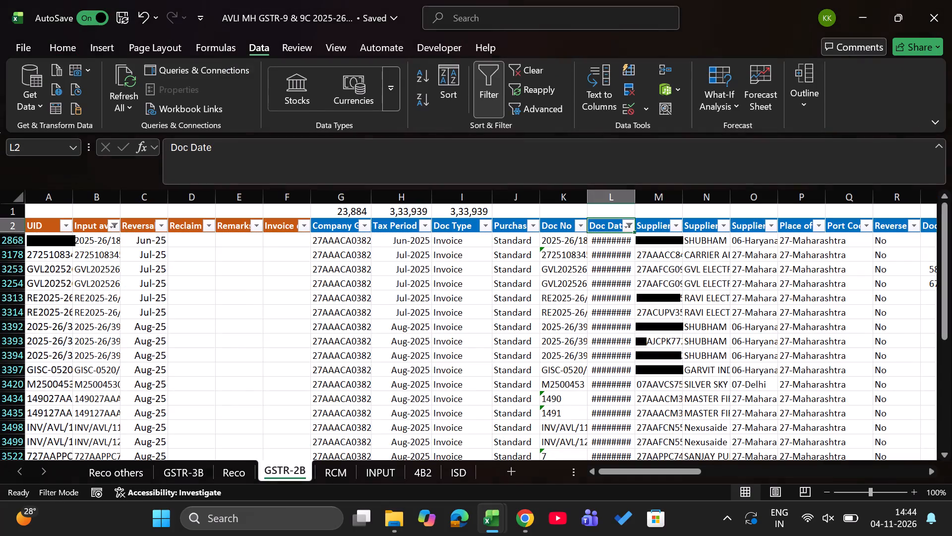
{"action": "key", "text": "alt+Tab"}
{"action": "key", "text": "Left"}
{"action": "key", "text": "ctrl+shift+Down"}
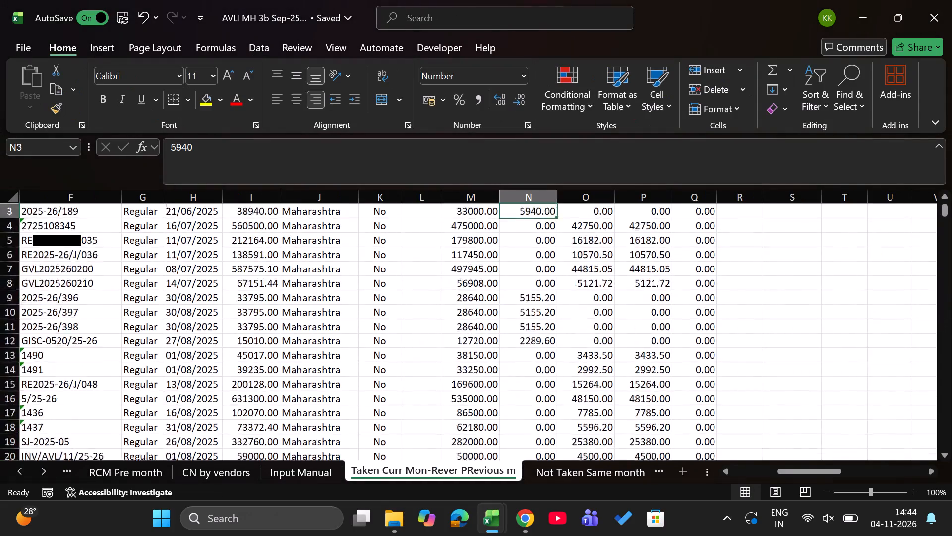
Enter Sep-25 as the Reclaim Month in D2868, the first filtered row of GSTR-2B.
{"action": "key", "text": "alt+Tab"}
{"action": "key", "text": "Left"}
{"action": "key", "text": "Left"}
{"action": "key", "text": "Left"}
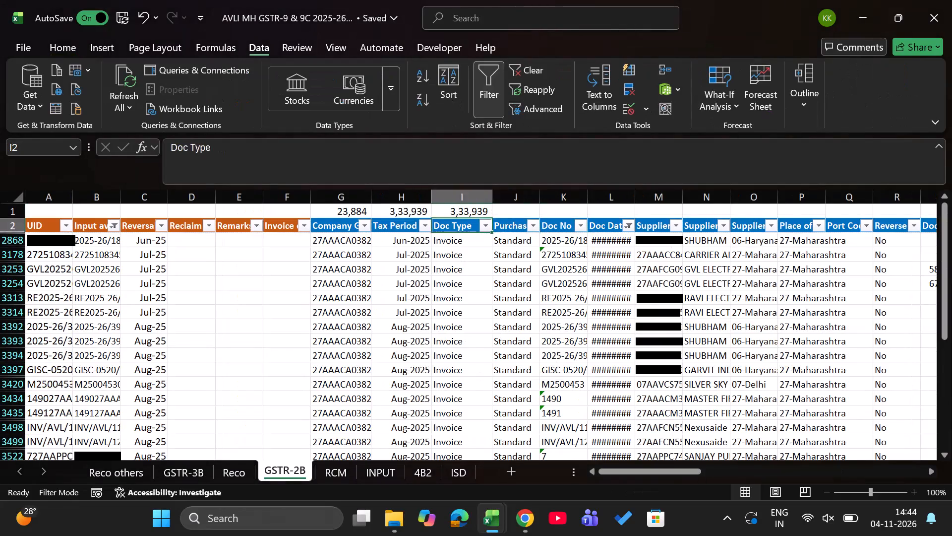
{"action": "key", "text": "Left"}
{"action": "key", "text": "Left"}
{"action": "key", "text": "Left"}
{"action": "key", "text": "Left"}
{"action": "key", "text": "Left"}
{"action": "key", "text": "Down"}
{"action": "type", "text": "sep25"}
{"action": "key", "text": "Return"}
Fill Sep-25 down the visible Reclaim Month cells of the filtered GSTR-2B rows to row 3601.
{"action": "key", "text": "Left"}
{"action": "key", "text": "Left"}
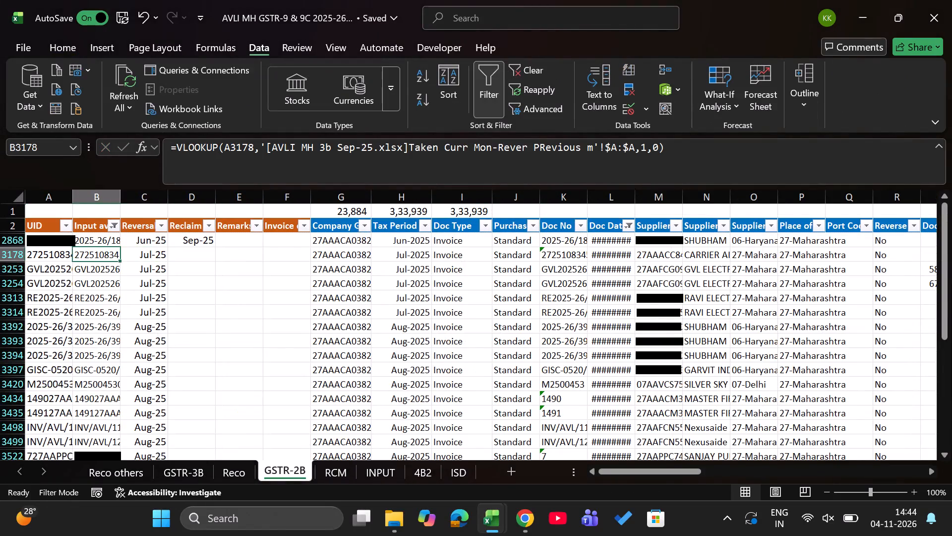
{"action": "key", "text": "ctrl+Down"}
{"action": "key", "text": "Right"}
{"action": "key", "text": "Right"}
{"action": "key", "text": "ctrl+shift+Up"}
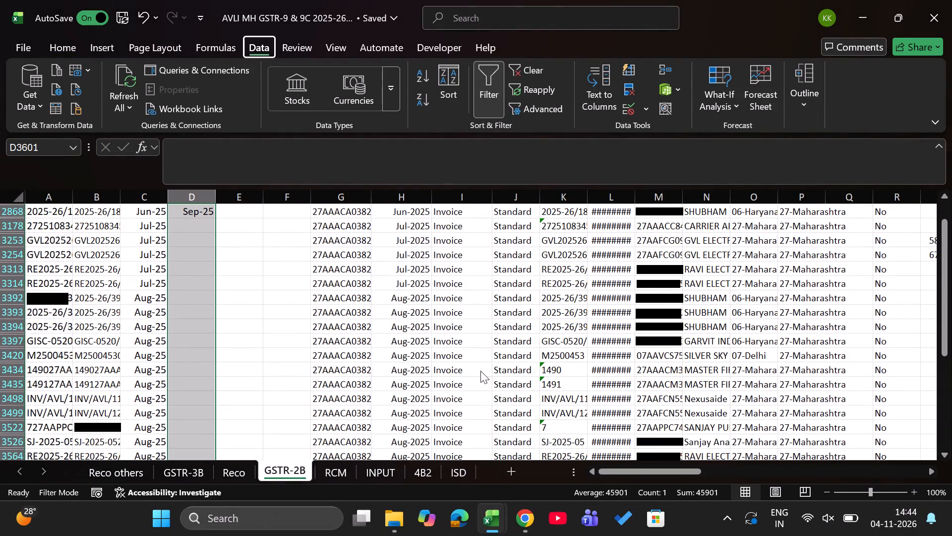
{"action": "key", "text": "Escape"}
{"action": "key", "text": "alt+semicolon"}
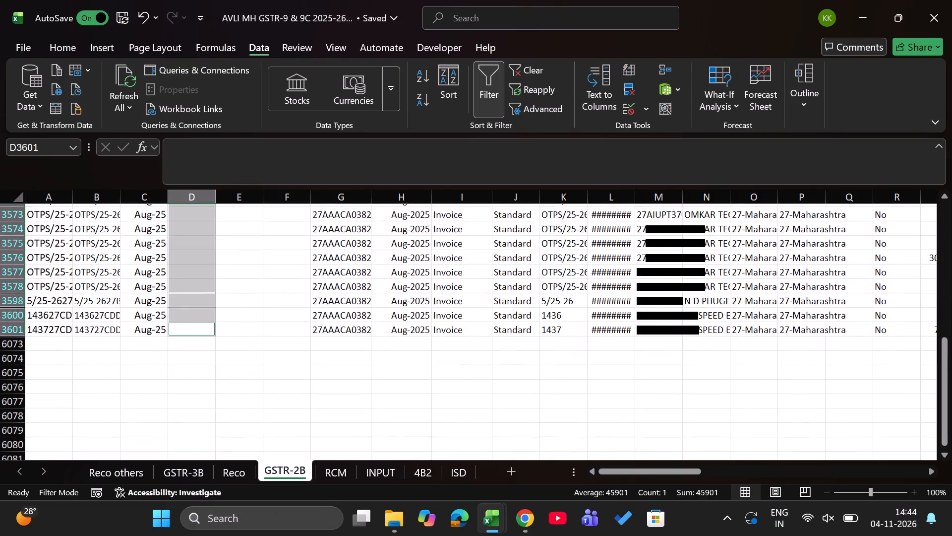
{"action": "key", "text": "ctrl+d"}
{"action": "key", "text": "ctrl+Up"}
Check the Reclaim ITC-GSTR-3B- 4D1 differences on the Reco sheet.
{"action": "key", "text": "ctrl+Page_Up"}
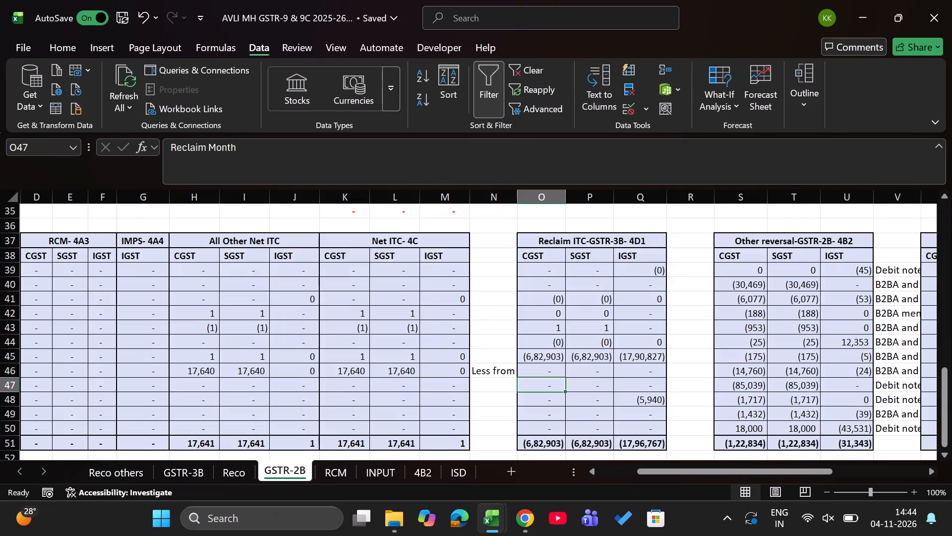
{"action": "key", "text": "ctrl+Page_Down"}
Close the AVLI MH 3b Sep-25 workbook.
{"action": "key", "text": "alt+Tab"}
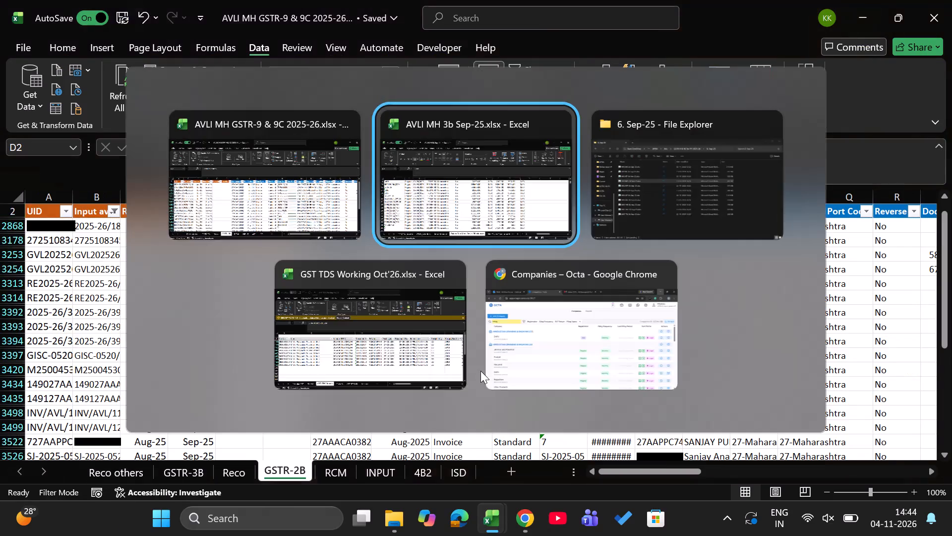
{"action": "left_click", "coordinate": [951, 0]}
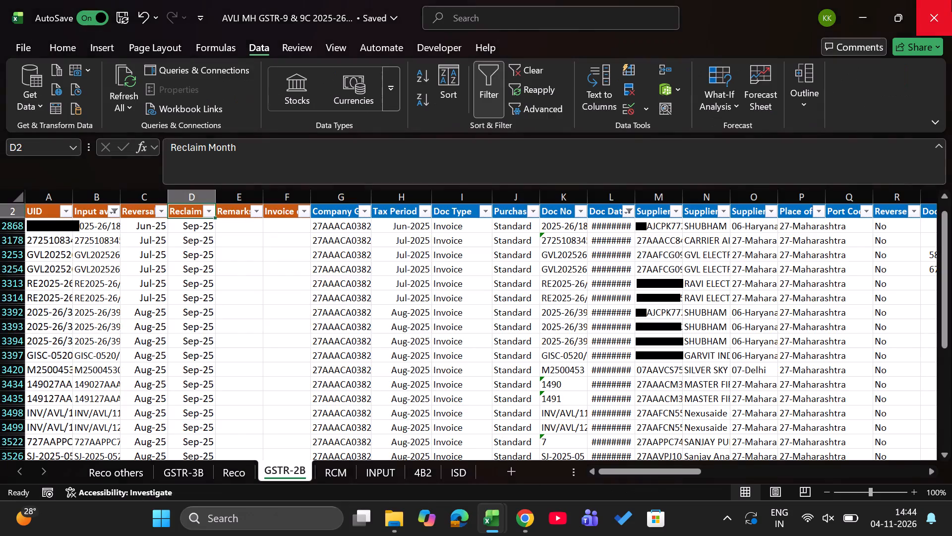
Open the AVLI MH 3b Oct-25 workbook from its month folder in GSTR-9 & 9C for FY 2025-26 using File Explorer.
{"action": "key", "text": "alt+Tab"}
{"action": "key", "text": "BackSpace"}
{"action": "key", "text": "Down"}
{"action": "key", "text": "Return"}
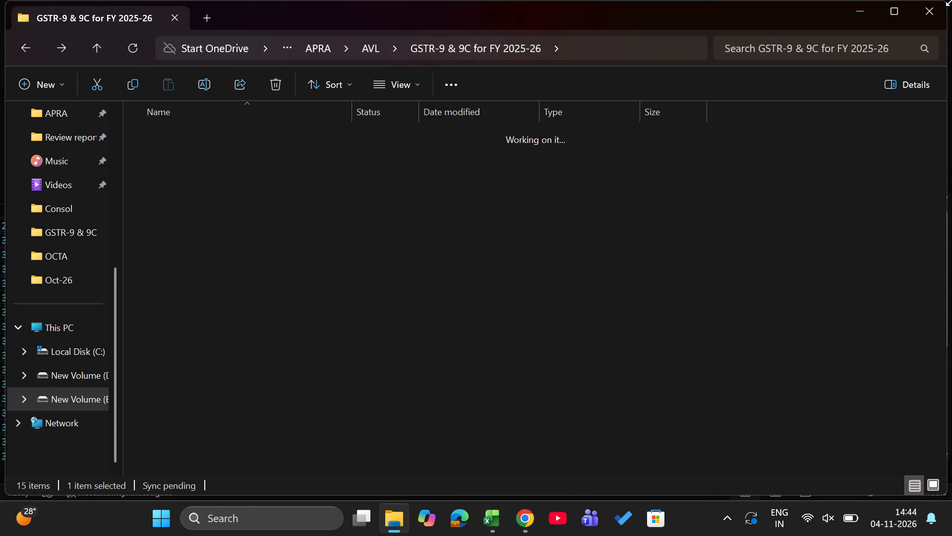
{"action": "key", "text": "Down"}
{"action": "key", "text": "Down"}
{"action": "key", "text": "Down"}
{"action": "key", "text": "Return"}
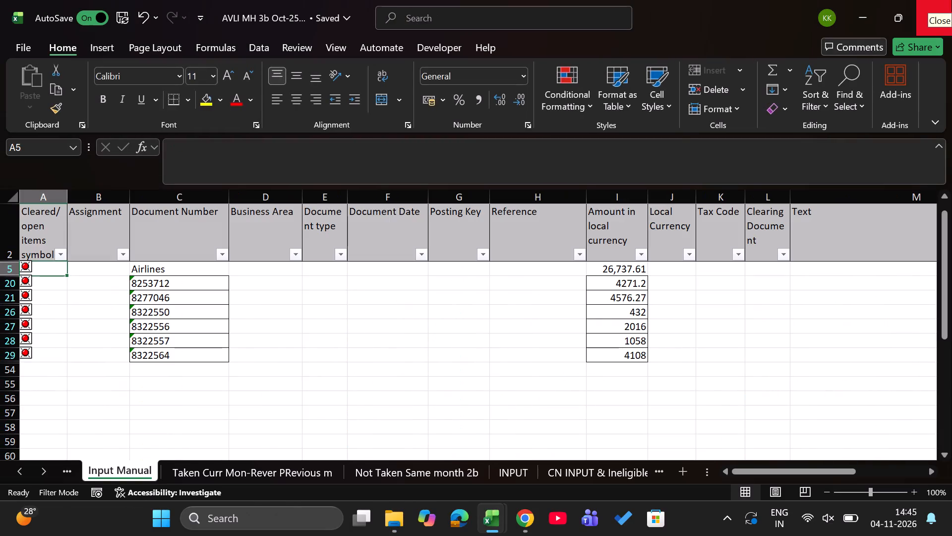
Insert a blank column before column A on the Taken Curr Mon-Rever PRevious m sheet.
{"action": "key", "text": "ctrl+Page_Down"}
{"action": "key", "text": "ctrl+Page_Down"}
{"action": "key", "text": "ctrl+Page_Down"}
{"action": "key", "text": "ctrl+Page_Up"}
{"action": "key", "text": "ctrl+Page_Up"}
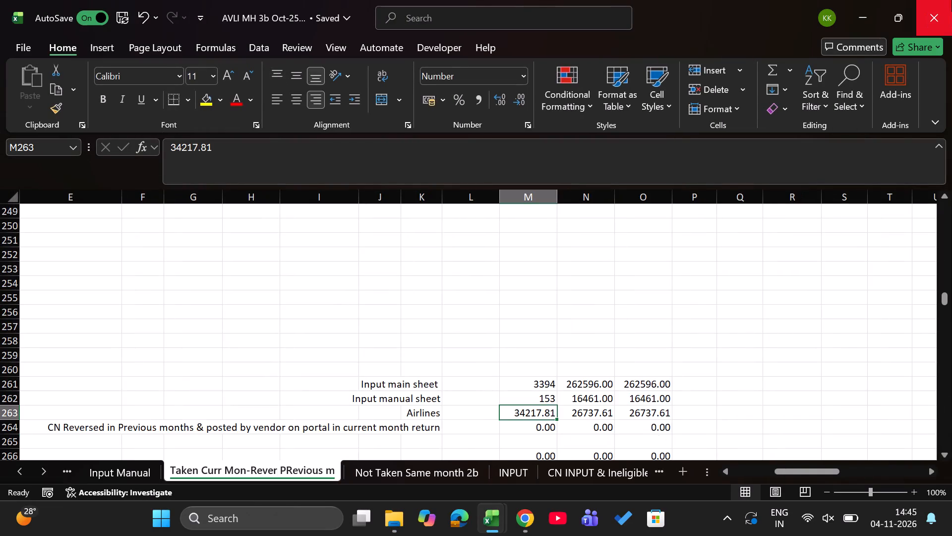
{"action": "key", "text": "Up"}
{"action": "key", "text": "Up"}
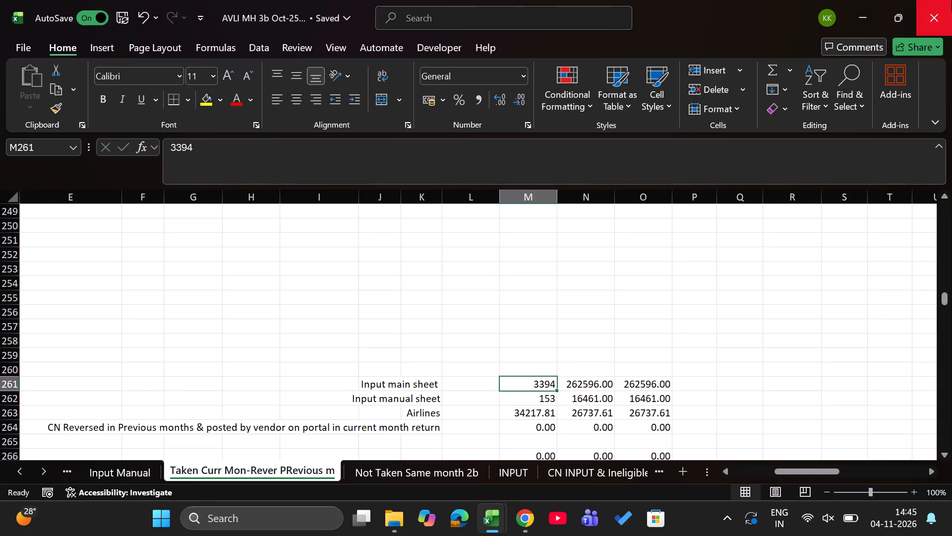
{"action": "key", "text": "ctrl+Left"}
{"action": "key", "text": "ctrl+Left"}
{"action": "key", "text": "ctrl+Left"}
{"action": "key", "text": "ctrl+Left"}
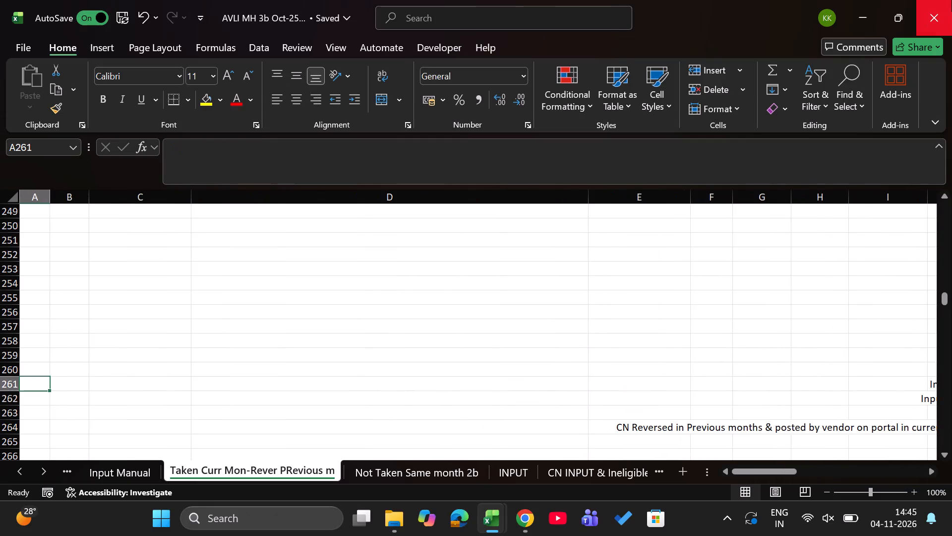
{"action": "key", "text": "ctrl+Left"}
{"action": "key", "text": "ctrl+Up"}
{"action": "key", "text": "ctrl+space"}
{"action": "key", "text": "ctrl+shift+equal"}
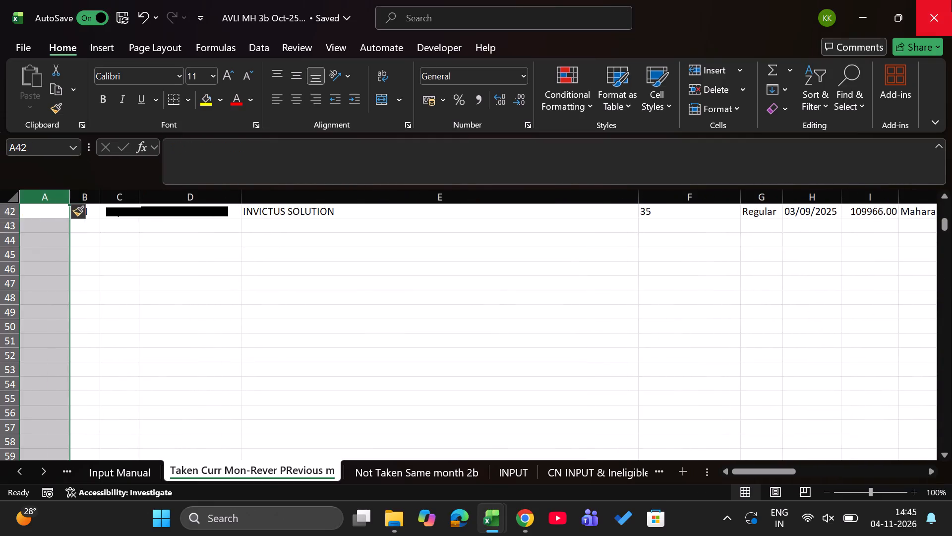
Enter =SUBTOTAL(9,N3:N42) in C1 to total the Integrated Tax column.
{"action": "key", "text": "ctrl+Up"}
{"action": "key", "text": "ctrl+Up"}
{"action": "key", "text": "ctrl+Up"}
{"action": "key", "text": "Right"}
{"action": "key", "text": "Right"}
{"action": "type", "text": "=s"}
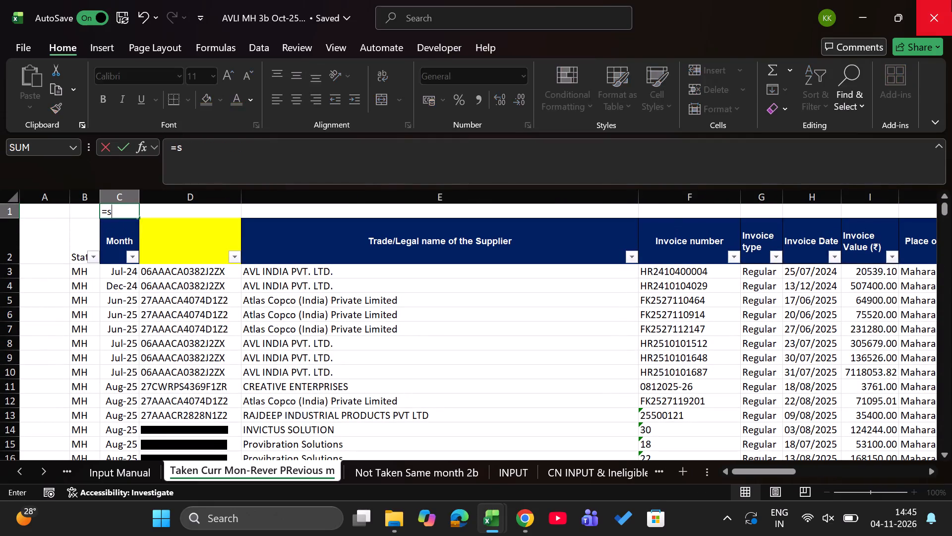
{"action": "type", "text": "ubt"}
{"action": "key", "text": "Tab"}
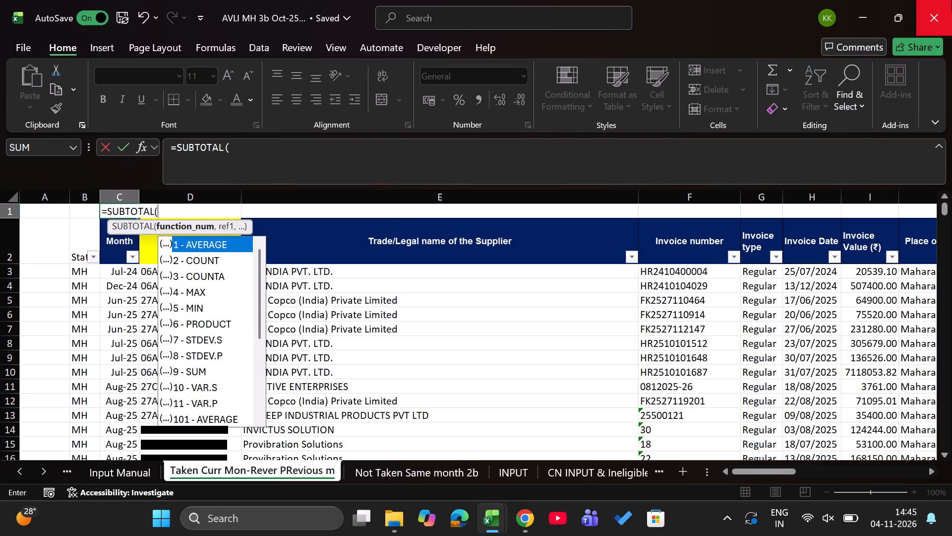
{"action": "type", "text": "9,"}
{"action": "key", "text": "Down"}
{"action": "key", "text": "Down"}
{"action": "key", "text": "Right"}
{"action": "key", "text": "Right"}
{"action": "key", "text": "Right"}
{"action": "key", "text": "Right"}
{"action": "key", "text": "Right"}
{"action": "key", "text": "Right"}
{"action": "key", "text": "Right"}
{"action": "key", "text": "Right"}
{"action": "key", "text": "Right"}
{"action": "key", "text": "Right"}
{"action": "key", "text": "Right"}
{"action": "key", "text": "Right"}
{"action": "key", "text": "Right"}
{"action": "key", "text": "Right"}
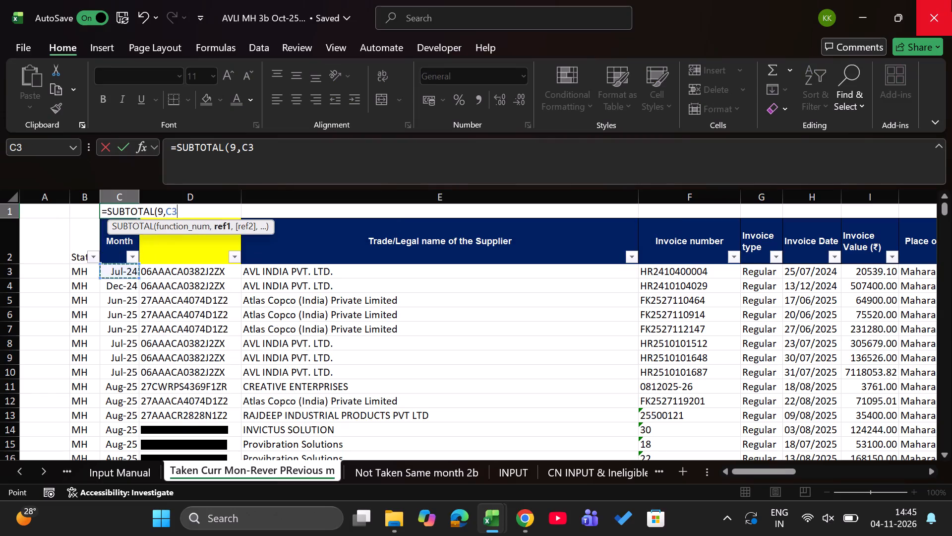
{"action": "key", "text": "Left"}
{"action": "key", "text": "Left"}
{"action": "key", "text": "Left"}
{"action": "key", "text": "ctrl+shift+Down"}
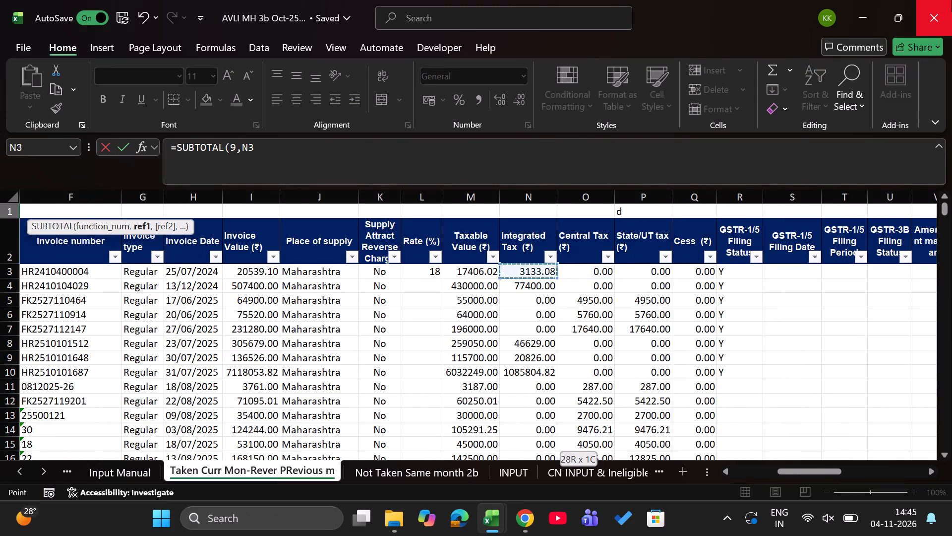
{"action": "key", "text": "Return"}
Fill the C1 subtotal across to E1 and format the three totals with comma separators and no decimals.
{"action": "key", "text": "Up"}
{"action": "key", "text": "Up"}
{"action": "key", "text": "shift+Right"}
{"action": "key", "text": "shift+Right"}
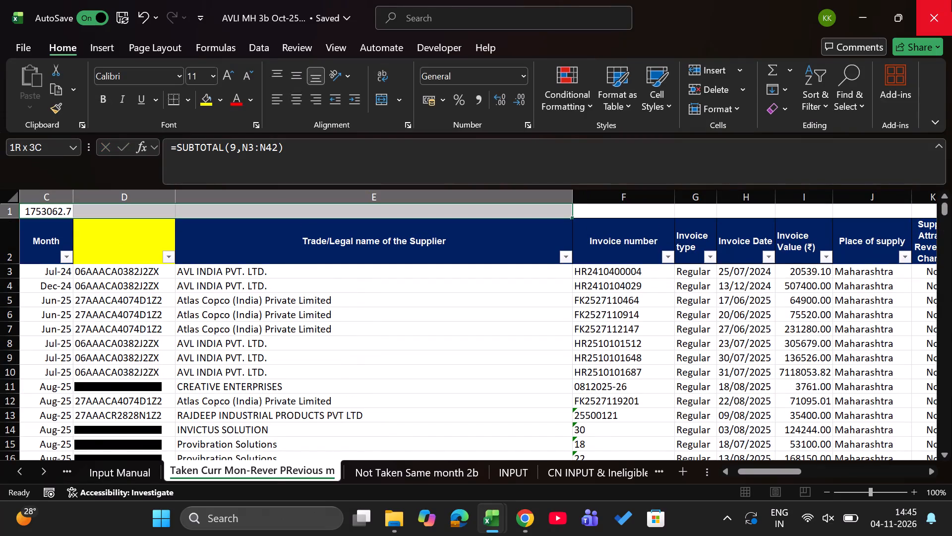
{"action": "key", "text": "shift+Left"}
{"action": "key", "text": "ctrl+r"}
{"action": "key", "text": "shift+Right"}
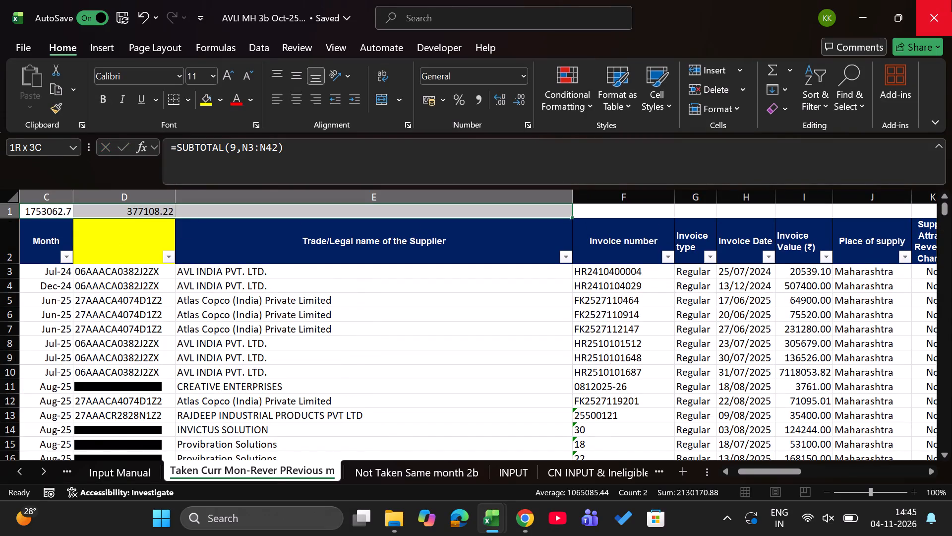
{"action": "key", "text": "ctrl+r"}
{"action": "type", "text": "hk"}
{"action": "key", "text": "alt+h"}
{"action": "key", "text": "9"}
{"action": "key", "text": "alt+h"}
{"action": "key", "text": "9"}
Insert another blank column before the State column.
{"action": "key", "text": "Down"}
{"action": "key", "text": "ctrl+Left"}
{"action": "key", "text": "Down"}
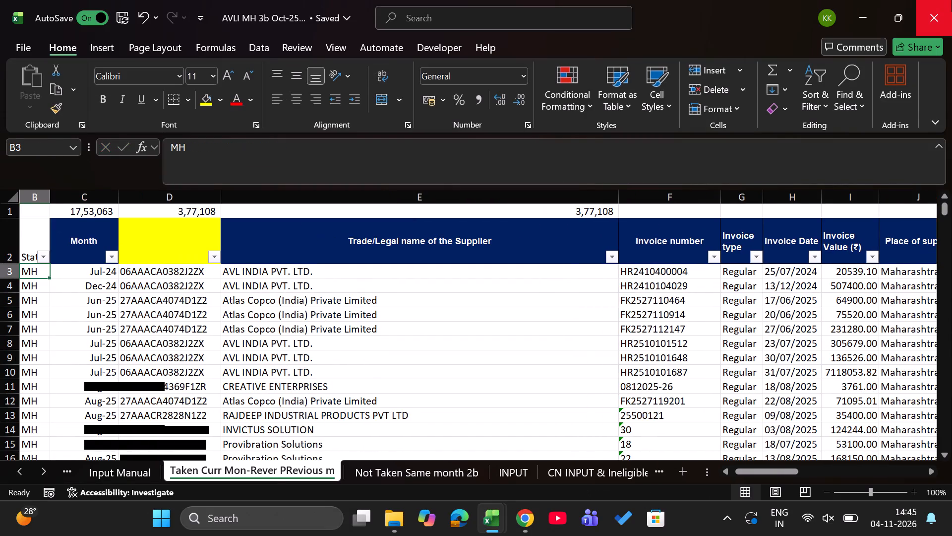
{"action": "key", "text": "ctrl+space"}
{"action": "key", "text": "ctrl+shift+equal"}
Enter the formula =G3&D3 in B3 to join the invoice number with the Month value.
{"action": "key", "text": "Down"}
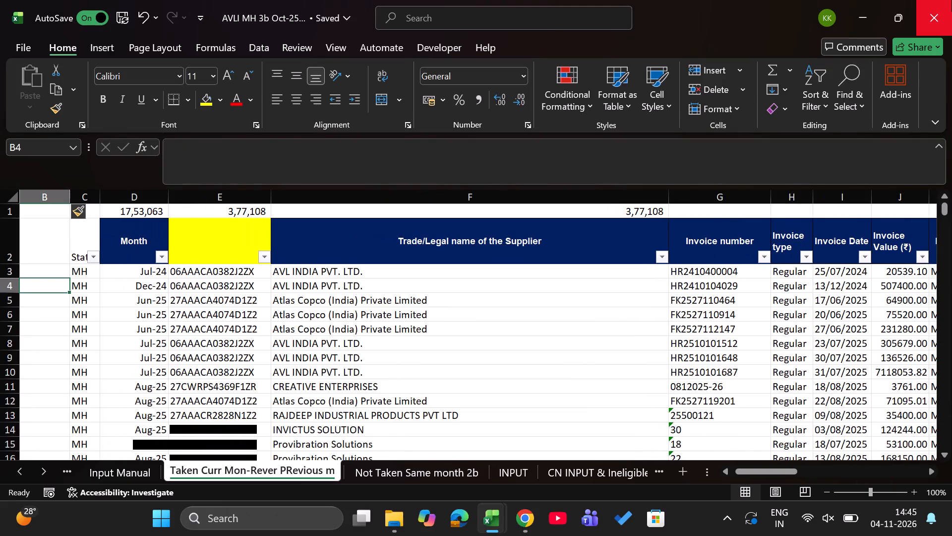
{"action": "key", "text": "Up"}
{"action": "key", "text": "equal"}
{"action": "key", "text": "Right"}
{"action": "key", "text": "Right"}
{"action": "key", "text": "Right"}
{"action": "key", "text": "Right"}
{"action": "key", "text": "Right"}
{"action": "key", "text": "Right"}
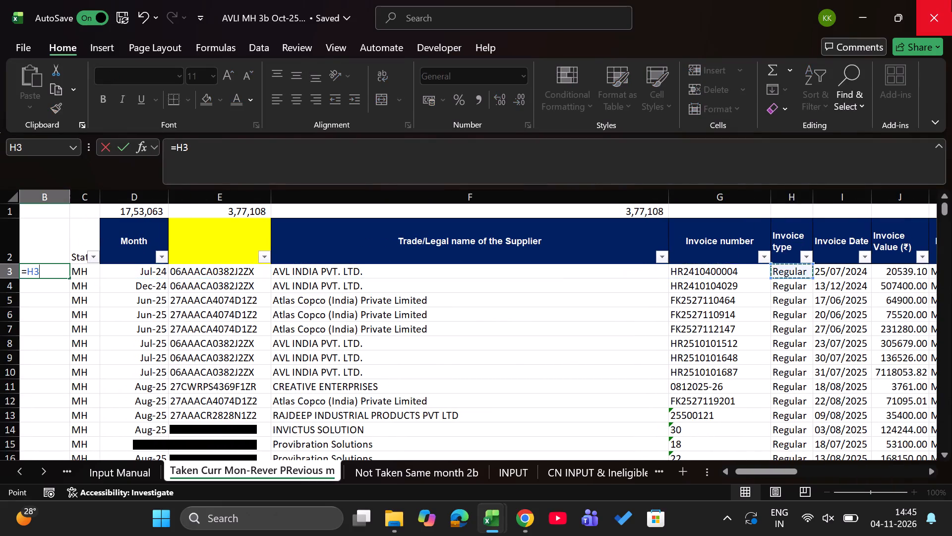
{"action": "key", "text": "Left"}
{"action": "key", "text": "shift+ampersand"}
{"action": "key", "text": "Right"}
{"action": "key", "text": "Right"}
{"action": "key", "text": "Return"}
Fill the B3 joining formula down column B to row 42.
{"action": "key", "text": "Right"}
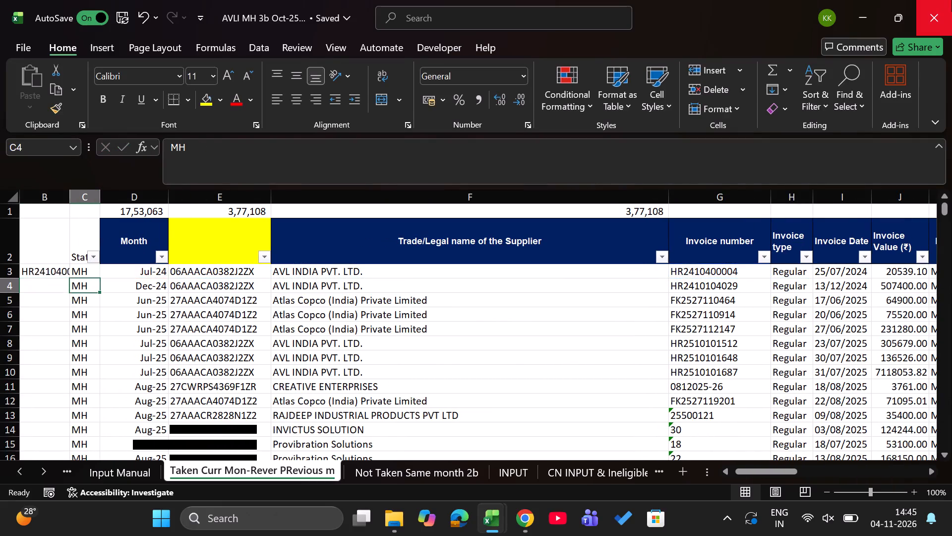
{"action": "key", "text": "ctrl+Down"}
{"action": "key", "text": "Left"}
{"action": "key", "text": "ctrl+shift+Up"}
{"action": "key", "text": "ctrl+d"}
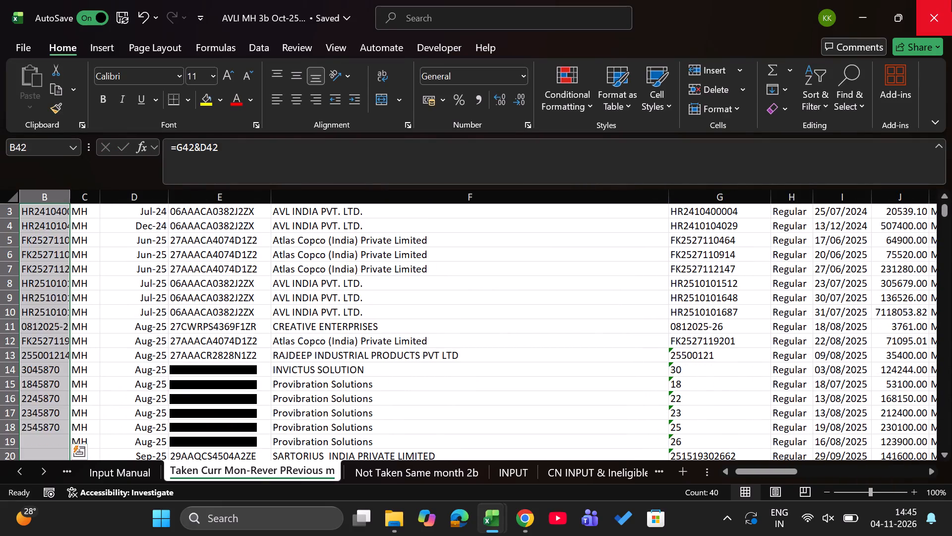
Clear all filters on the GSTR-2B sheet of the GSTR-9 & 9C workbook.
{"action": "key", "text": "alt+Tab"}
{"action": "key", "text": "Left"}
{"action": "key", "text": "Left"}
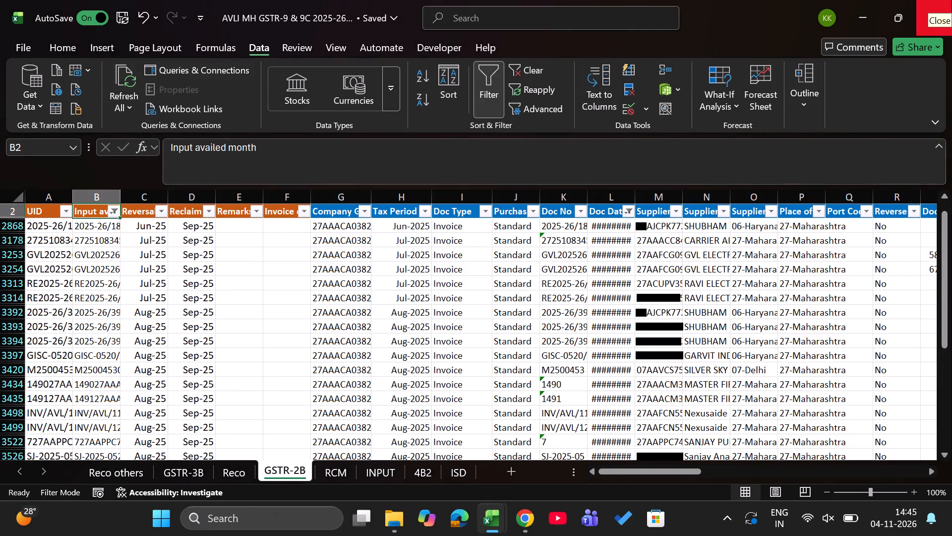
{"action": "key", "text": "s"}
{"action": "type", "text": "ac"}
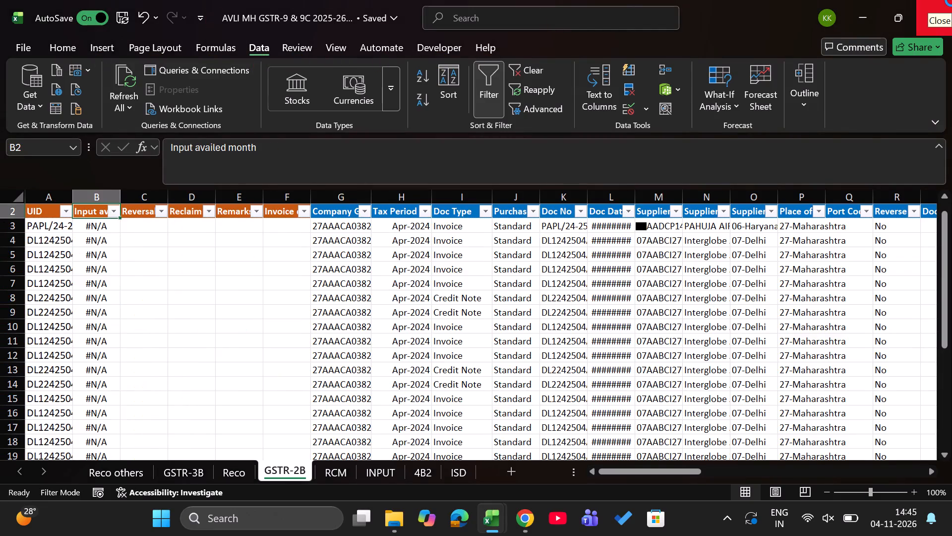
Point the B3 VLOOKUP table range at $B:$B of the Taken Curr Mon-Rever PRevious m sheet in the AVLI MH 3b Oct-25 workbook.
{"action": "key", "text": "Down"}
{"action": "key", "text": "F2"}
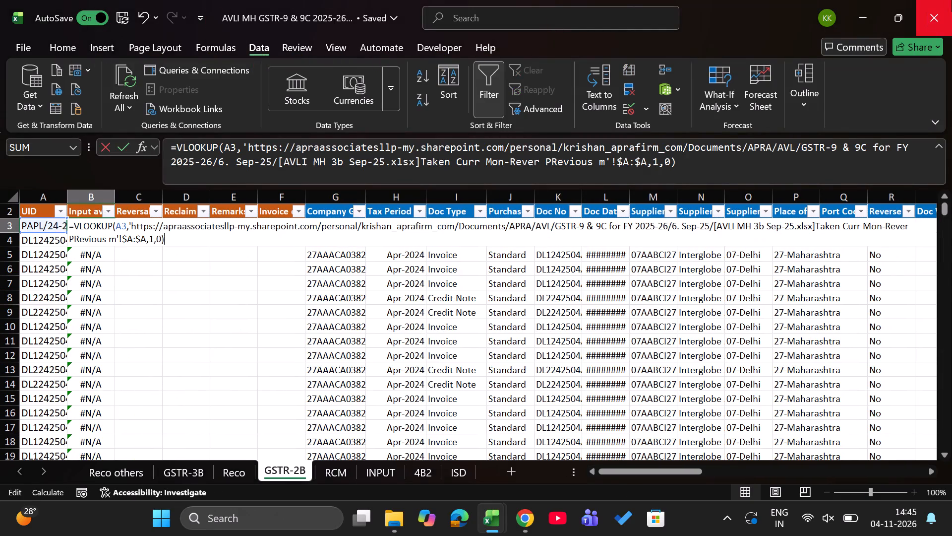
{"action": "key", "text": "Up"}
{"action": "key", "text": "Down"}
{"action": "key", "text": "Left"}
{"action": "key", "text": "Left"}
{"action": "key", "text": "Left"}
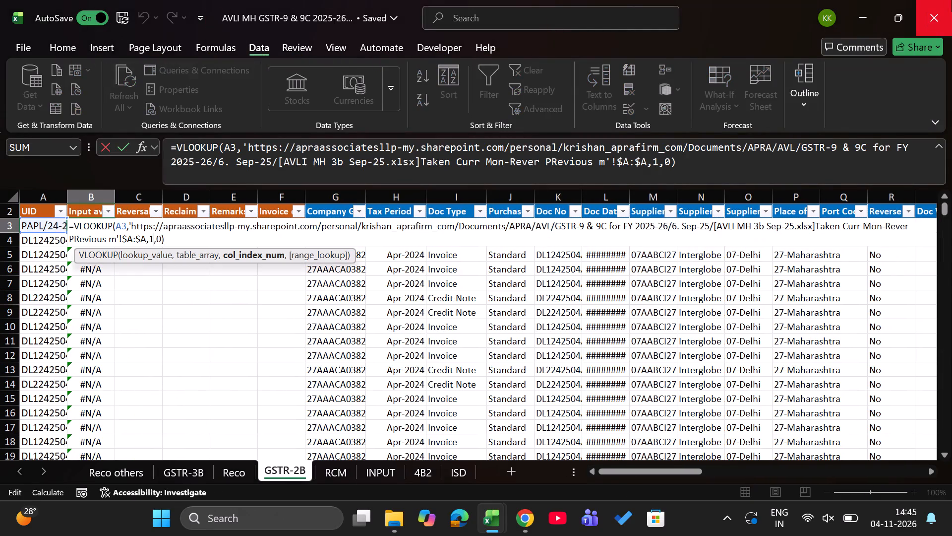
{"action": "key", "text": "Left"}
{"action": "key", "text": "Left"}
{"action": "key", "text": "shift+Up"}
{"action": "key", "text": "shift+Right"}
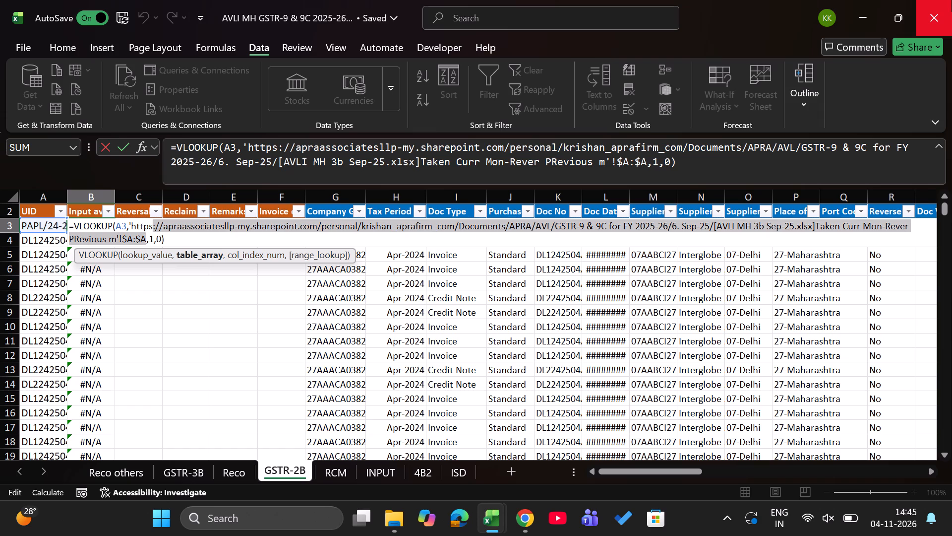
{"action": "key", "text": "shift+Left"}
{"action": "key", "text": "shift+Left"}
{"action": "key", "text": "shift+Left"}
{"action": "key", "text": "shift+Left"}
{"action": "key", "text": "shift+Left"}
{"action": "key", "text": "shift+Left"}
{"action": "key", "text": "alt+Tab"}
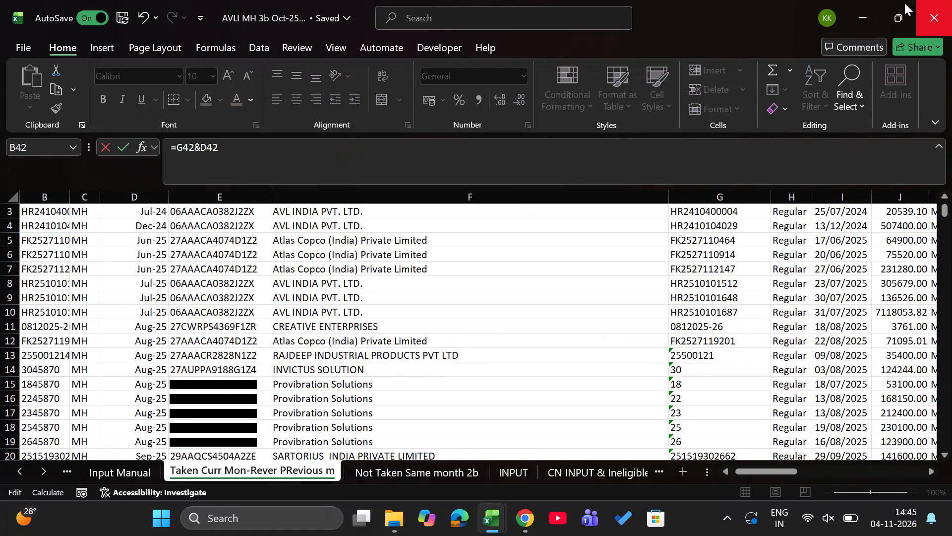
{"action": "left_click", "coordinate": [42, 193]}
{"action": "key", "text": "Return"}
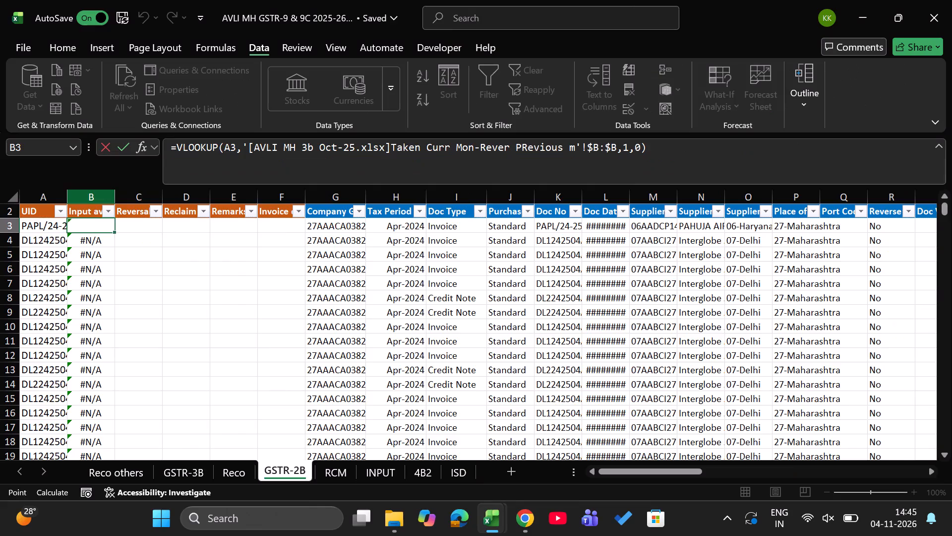
Fill the B3 lookup formula down the Input availed month column to row 6072.
{"action": "key", "text": "Up"}
{"action": "key", "text": "ctrl+shift+Down"}
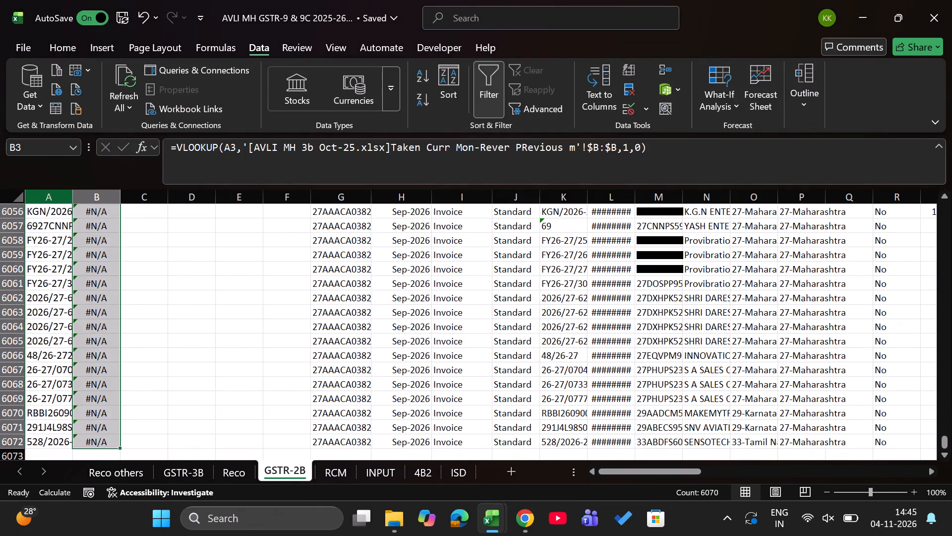
{"action": "key", "text": "ctrl+d"}
Check the Input availed month filter values on the GSTR-2B sheet for matched invoices.
{"action": "key", "text": "ctrl+Up"}
{"action": "key", "text": "alt+Down"}
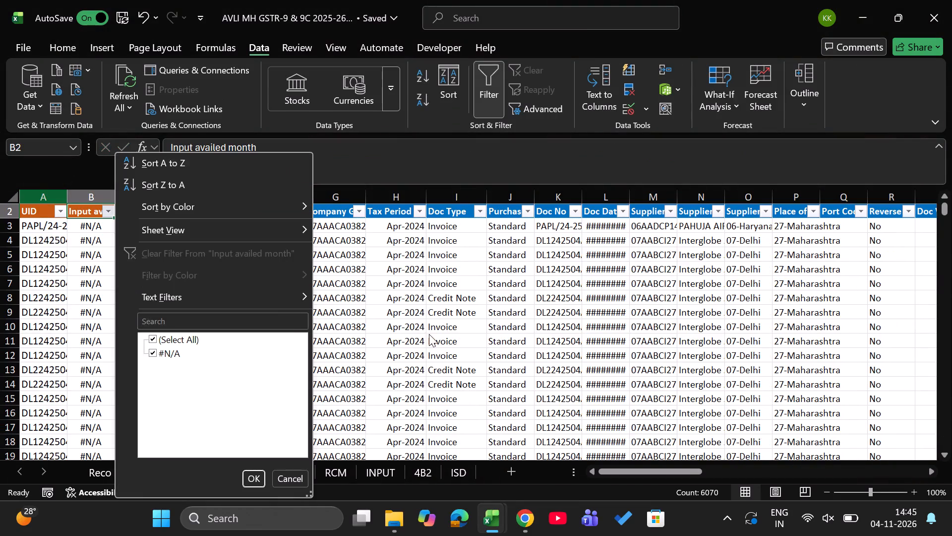
{"action": "left_click", "coordinate": [429, 334]}
{"action": "key", "text": "Down"}
{"action": "key", "text": "Left"}
{"action": "key", "text": "Left"}
{"action": "key", "text": "Right"}
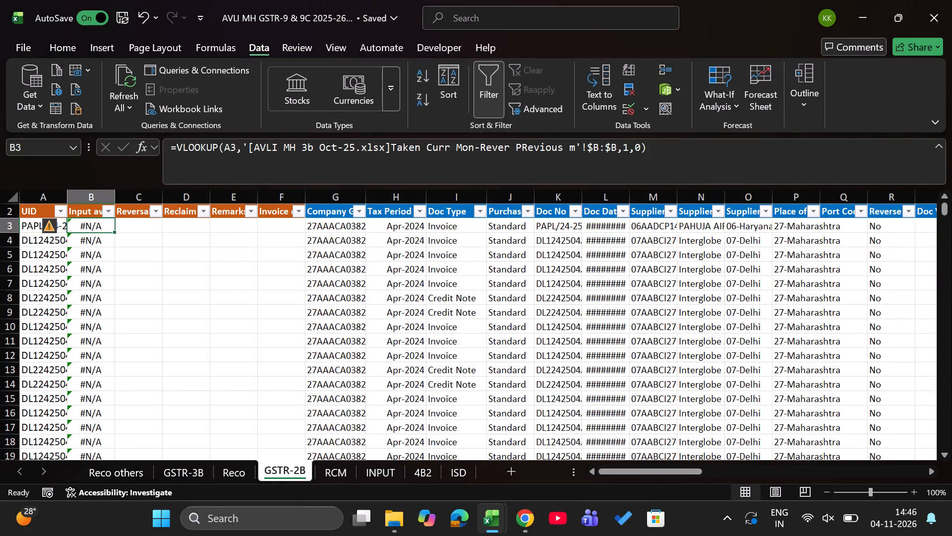
Change the B3 formula in the Oct-25 3B workbook to =G3&E3, joining the invoice number with the supplier GSTIN.
{"action": "key", "text": "alt+Tab"}
{"action": "key", "text": "Left"}
{"action": "key", "text": "Right"}
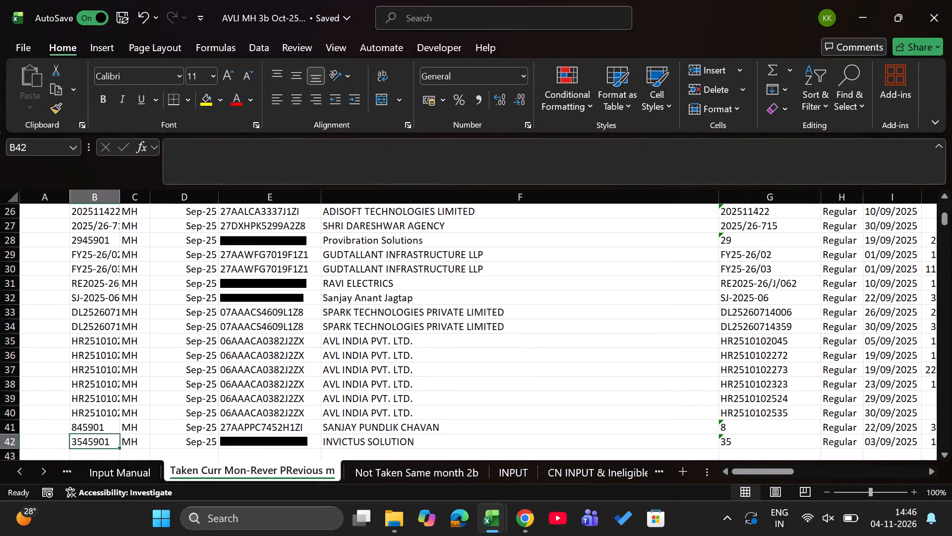
{"action": "key", "text": "ctrl+Up"}
{"action": "key", "text": "Up"}
{"action": "key", "text": "Up"}
{"action": "key", "text": "Up"}
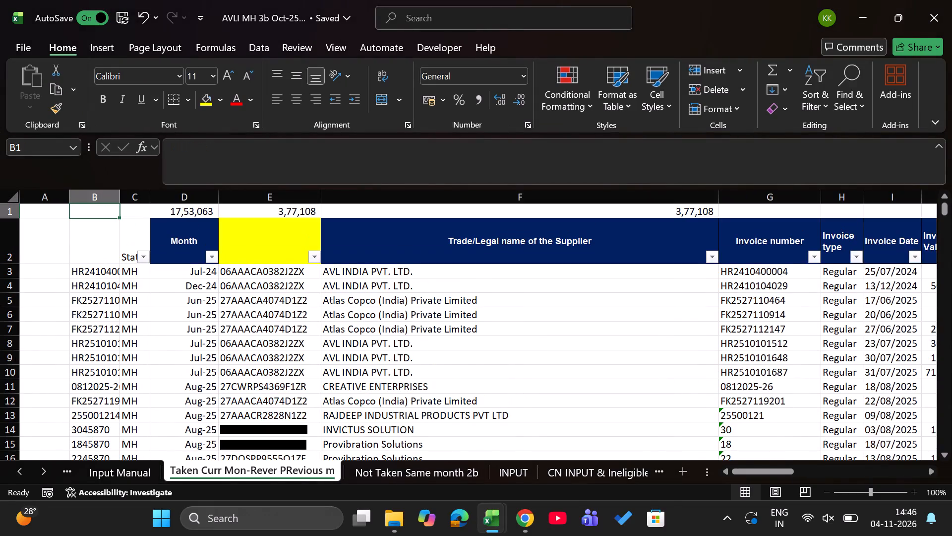
{"action": "key", "text": "Down"}
{"action": "key", "text": "Down"}
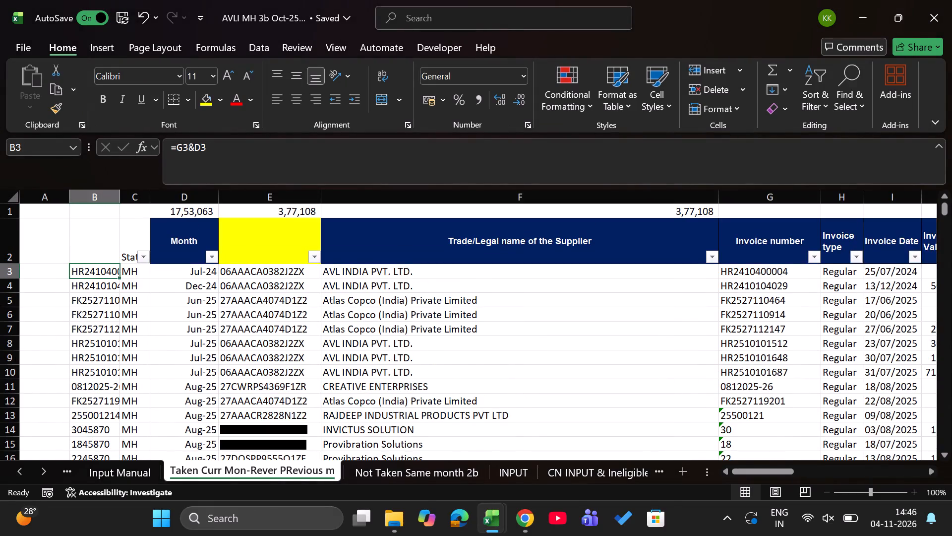
{"action": "left_click", "coordinate": [202, 149]}
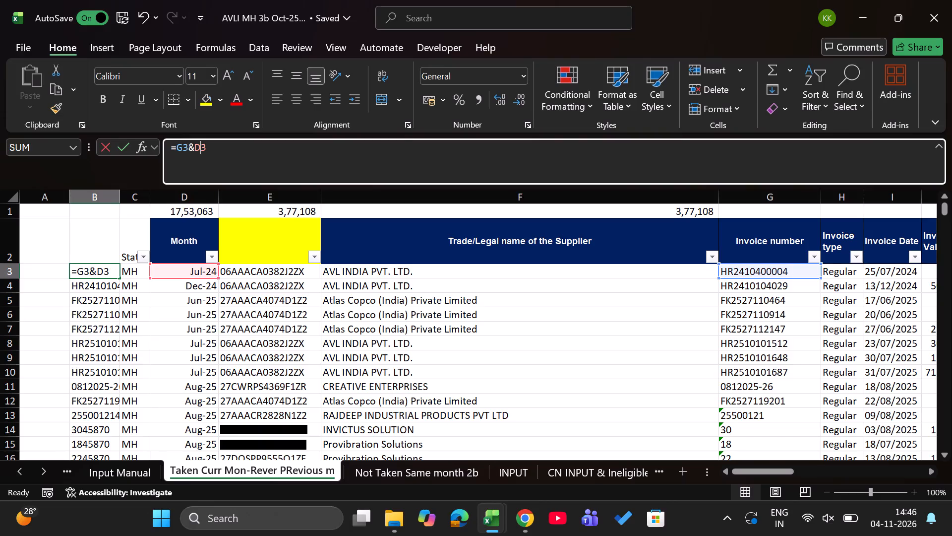
{"action": "key", "text": "BackSpace"}
{"action": "key", "text": "e"}
{"action": "key", "text": "Return"}
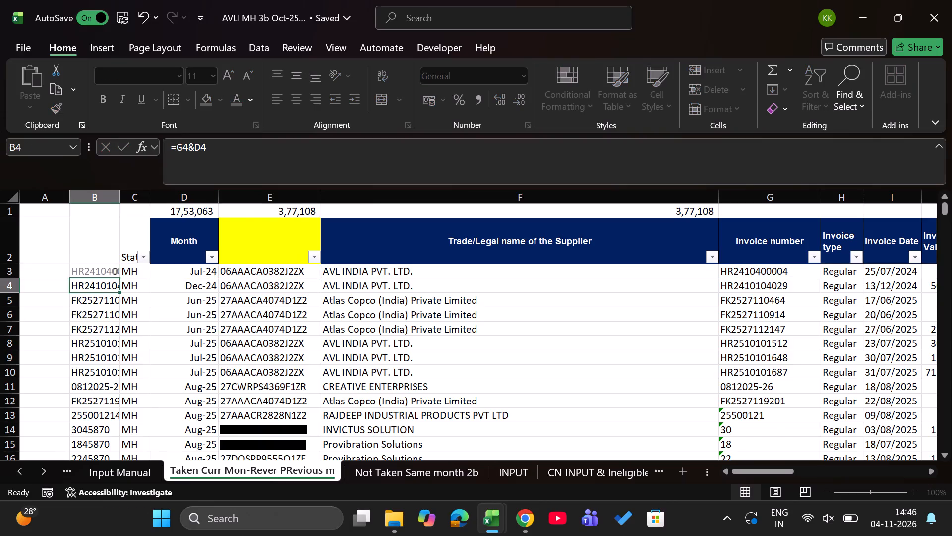
Fill the revised B3 joining formula down column B to row 42.
{"action": "key", "text": "Up"}
{"action": "key", "text": "ctrl+shift+Down"}
{"action": "key", "text": "ctrl+d"}
Filter the Input availed month column on the GSTR-2B sheet to exclude #N/A.
{"action": "key", "text": "alt+Tab"}
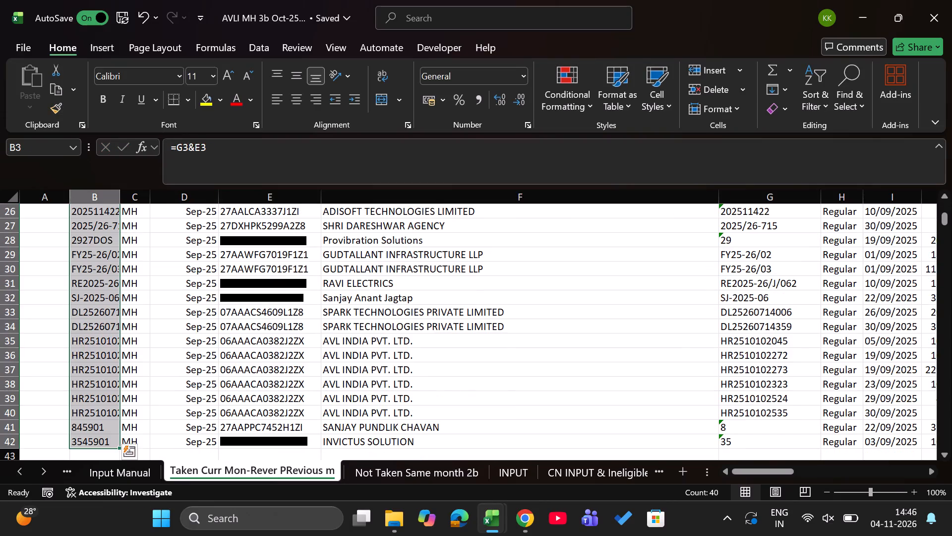
{"action": "key", "text": "Up"}
{"action": "key", "text": "alt+Down"}
{"action": "scroll", "coordinate": [217, 362], "scroll_direction": "down", "scroll_amount": 9}
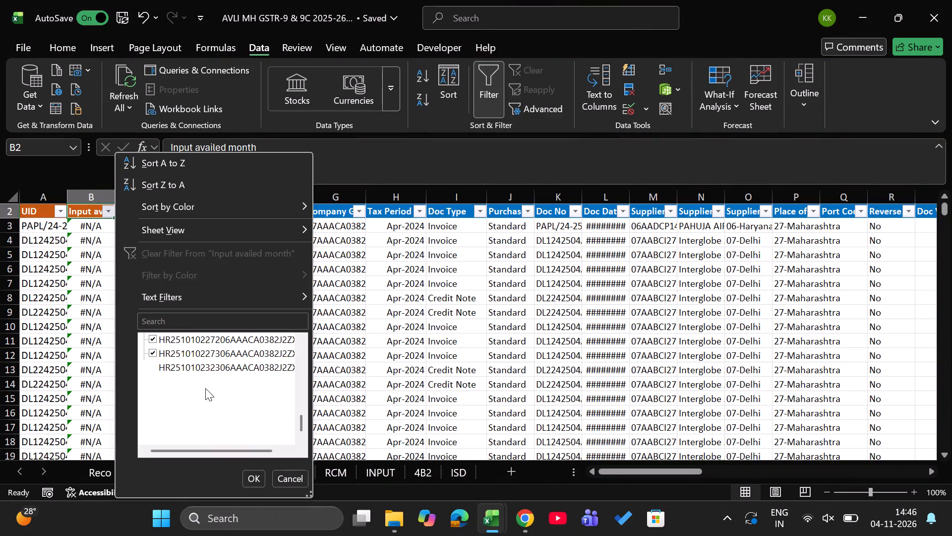
{"action": "left_click", "coordinate": [168, 432]}
{"action": "key", "text": "Return"}
Compare the row 1 tax totals of the filtered GSTR-2B sheet with those on the Oct-25 3B sheet.
{"action": "key", "text": "Up"}
{"action": "key", "text": "Up"}
{"action": "key", "text": "Up"}
{"action": "key", "text": "Right"}
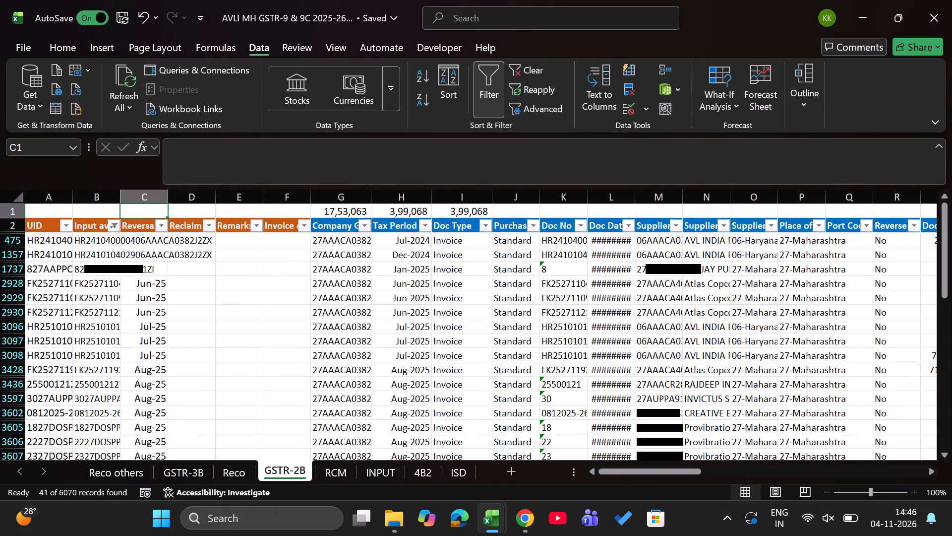
{"action": "key", "text": "Right"}
{"action": "key", "text": "Right"}
{"action": "key", "text": "alt+Tab"}
{"action": "key", "text": "Return"}
{"action": "key", "text": "Up"}
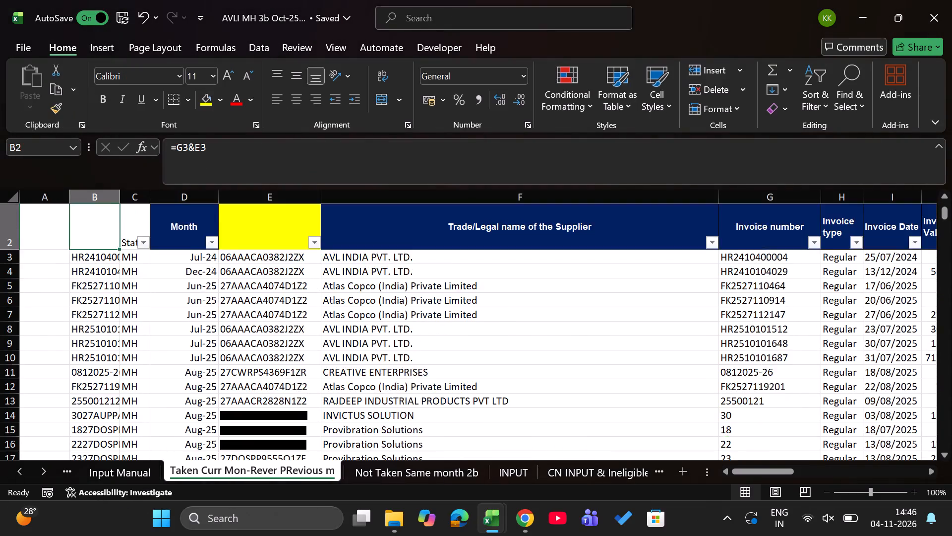
{"action": "key", "text": "Up"}
{"action": "key", "text": "Right"}
{"action": "key", "text": "Right"}
{"action": "key", "text": "alt+Tab"}
{"action": "key", "text": "Right"}
{"action": "key", "text": "Right"}
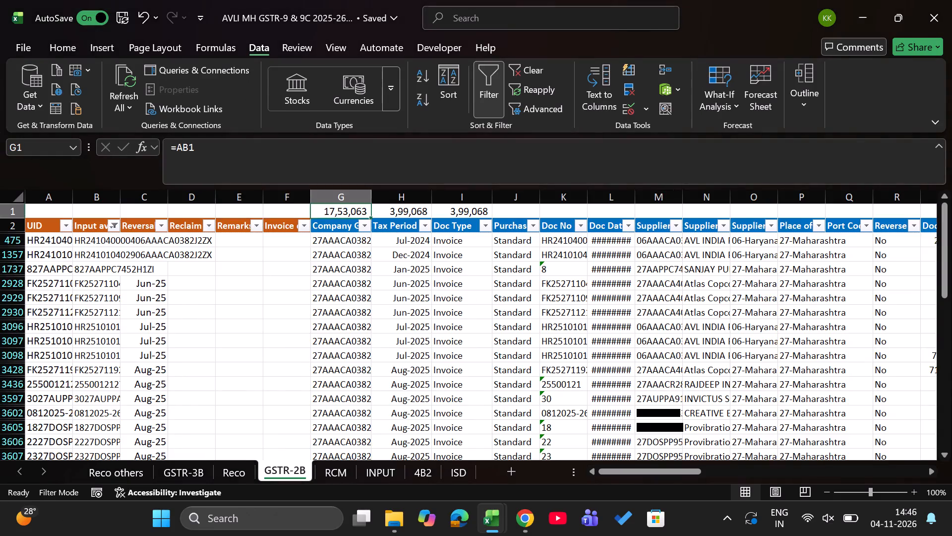
{"action": "key", "text": "alt+Tab"}
{"action": "key", "text": "Right"}
{"action": "key", "text": "alt+Tab"}
{"action": "key", "text": "alt+Tab"}
{"action": "key", "text": "Down"}
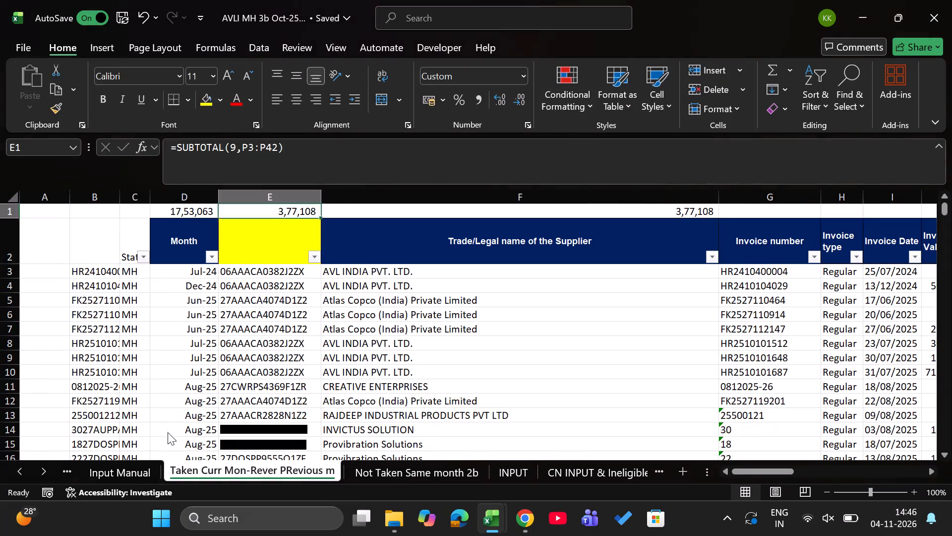
Search the Invoice Date filter values on the Oct-25 3B sheet for 2024 without applying a filter.
{"action": "key", "text": "Right"}
{"action": "key", "text": "Right"}
{"action": "key", "text": "Right"}
{"action": "key", "text": "Right"}
{"action": "key", "text": "alt+Down"}
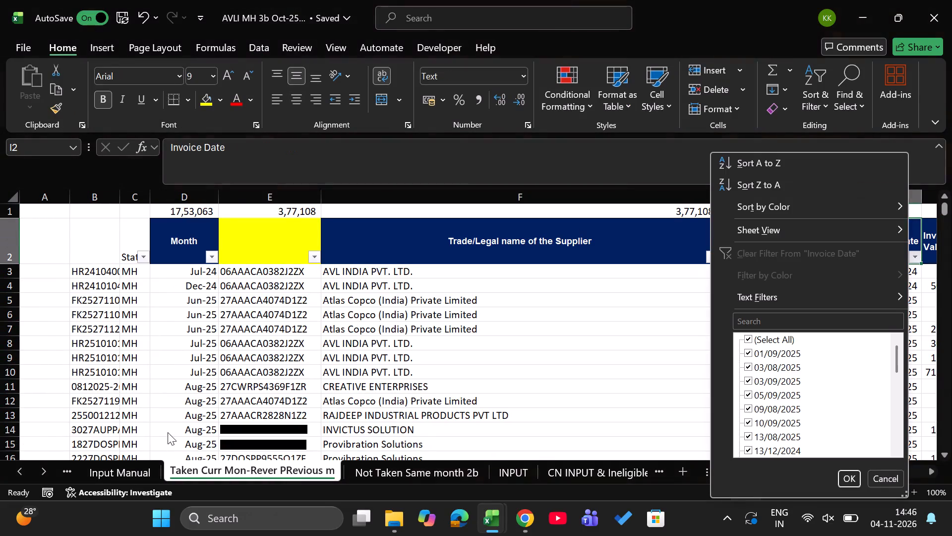
{"action": "scroll", "coordinate": [758, 437], "scroll_direction": "down", "scroll_amount": 4}
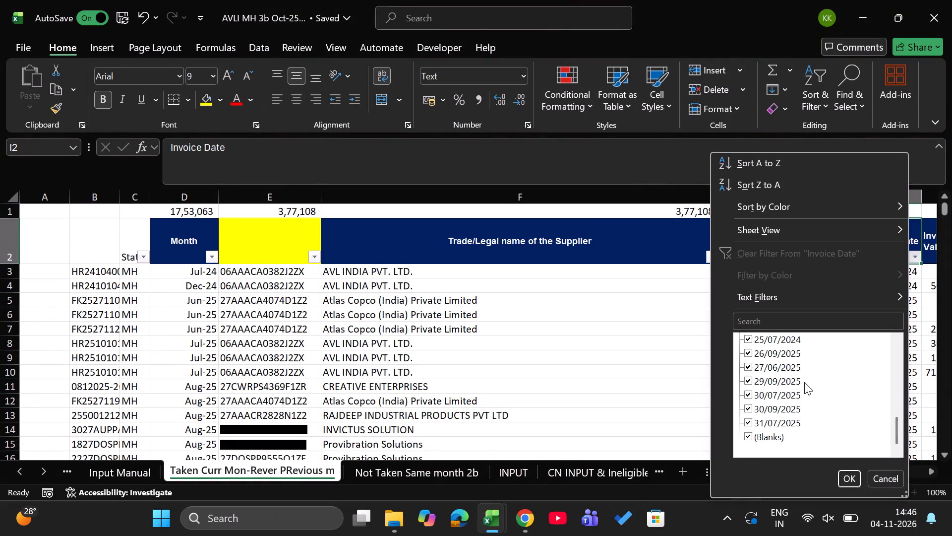
{"action": "scroll", "coordinate": [804, 382], "scroll_direction": "up", "scroll_amount": 1}
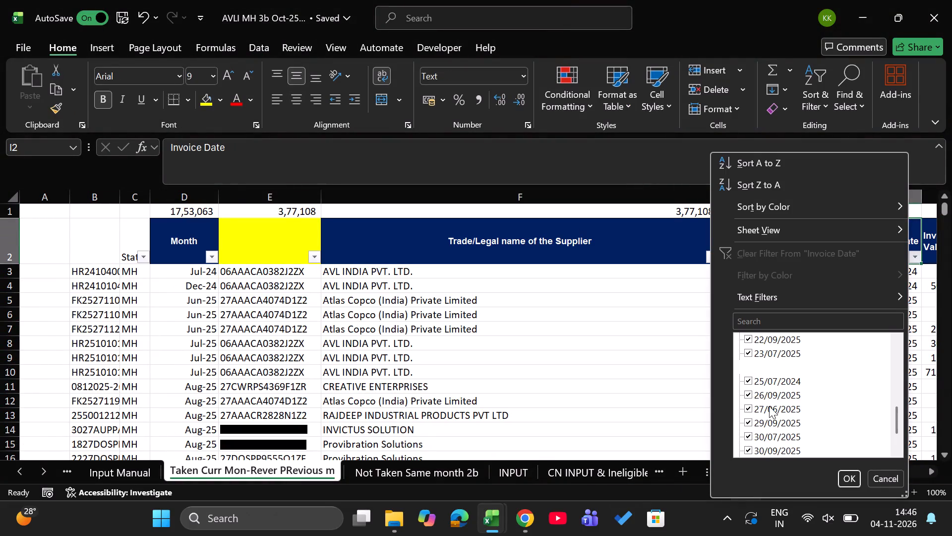
{"action": "scroll", "coordinate": [769, 406], "scroll_direction": "up", "scroll_amount": 3}
{"action": "scroll", "coordinate": [805, 392], "scroll_direction": "down", "scroll_amount": 1}
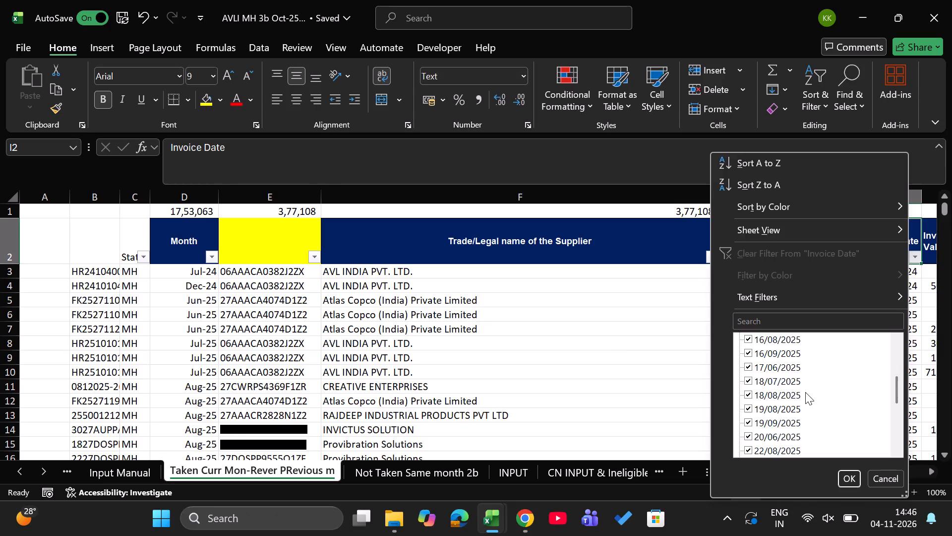
{"action": "scroll", "coordinate": [813, 445], "scroll_direction": "down", "scroll_amount": 4}
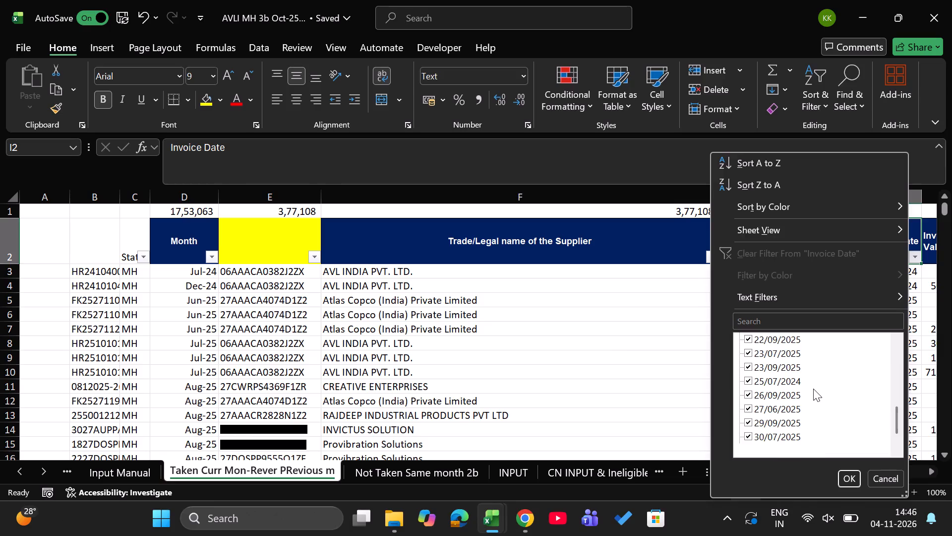
{"action": "scroll", "coordinate": [813, 389], "scroll_direction": "up", "scroll_amount": 3}
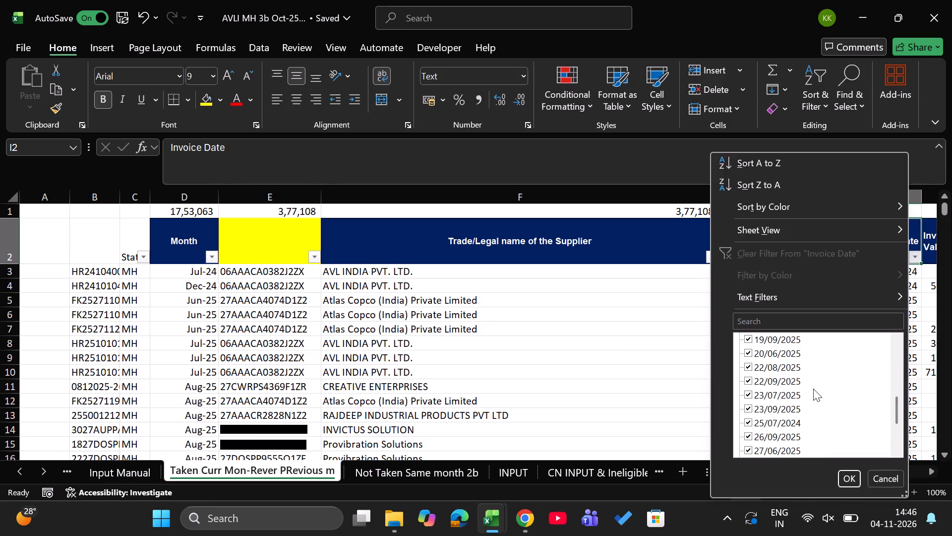
{"action": "scroll", "coordinate": [813, 389], "scroll_direction": "up", "scroll_amount": 3}
{"action": "left_click", "coordinate": [795, 319]}
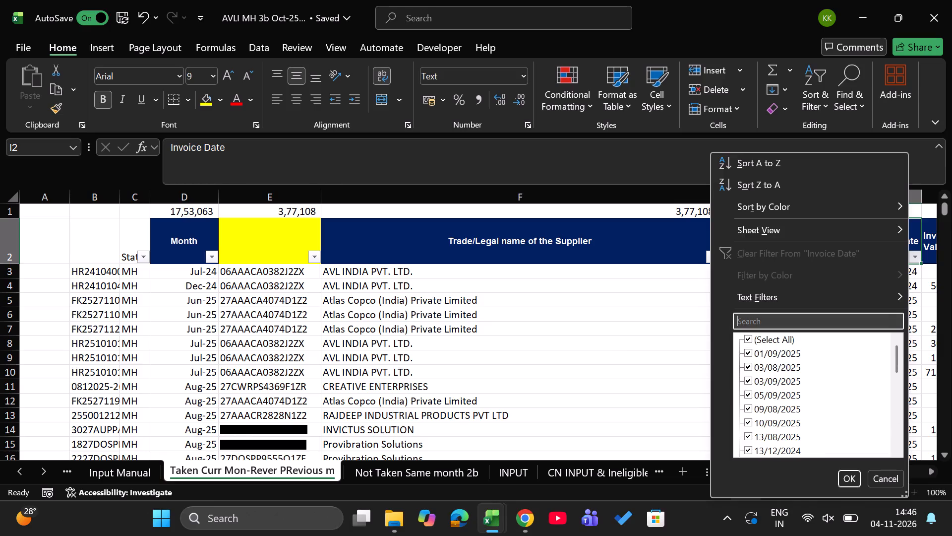
{"action": "type", "text": "2024"}
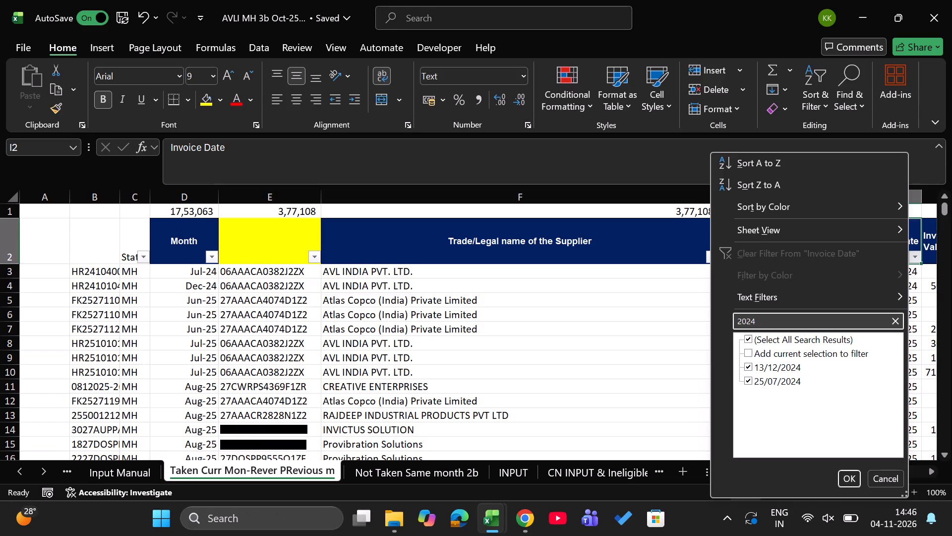
{"action": "left_click", "coordinate": [677, 335]}
{"action": "key", "text": "alt+Tab"}
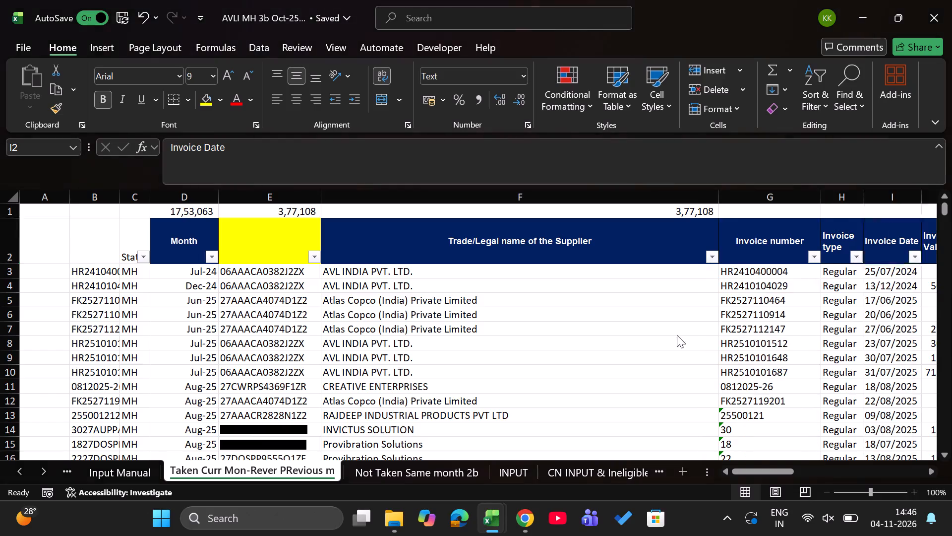
Examine the 2025 months and the 2024 dates in the Doc Date filter values on the GSTR-2B sheet for comparison.
{"action": "key", "text": "Right"}
{"action": "key", "text": "Right"}
{"action": "key", "text": "Down"}
{"action": "key", "text": "Right"}
{"action": "key", "text": "Right"}
{"action": "key", "text": "Right"}
{"action": "key", "text": "alt+Down"}
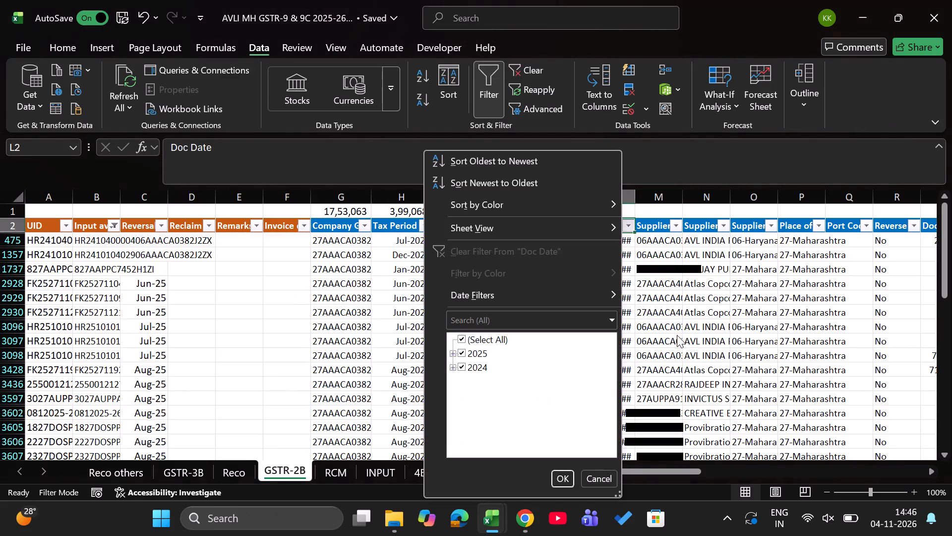
{"action": "left_click", "coordinate": [452, 354]}
{"action": "key", "text": "Down"}
{"action": "key", "text": "Down"}
{"action": "key", "text": "Down"}
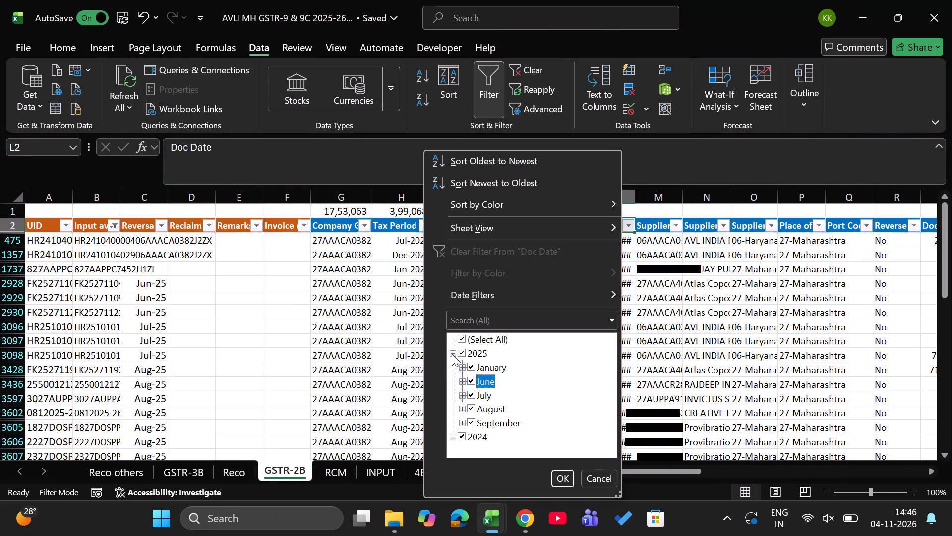
{"action": "key", "text": "Down"}
{"action": "key", "text": "Down"}
{"action": "key", "text": "Down"}
{"action": "key", "text": "Right"}
{"action": "key", "text": "Left"}
{"action": "key", "text": "Down"}
{"action": "key", "text": "Right"}
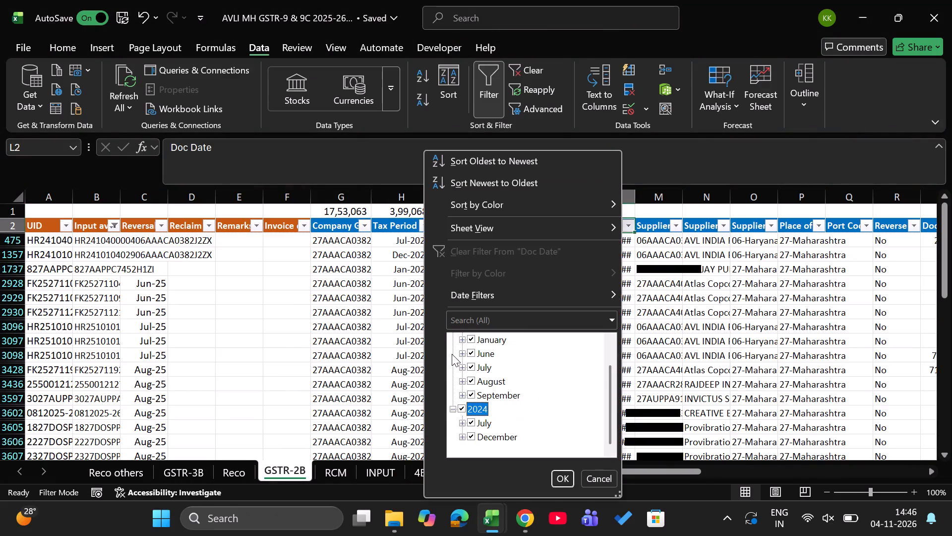
{"action": "key", "text": "Down"}
{"action": "key", "text": "Right"}
{"action": "key", "text": "Down"}
{"action": "key", "text": "Down"}
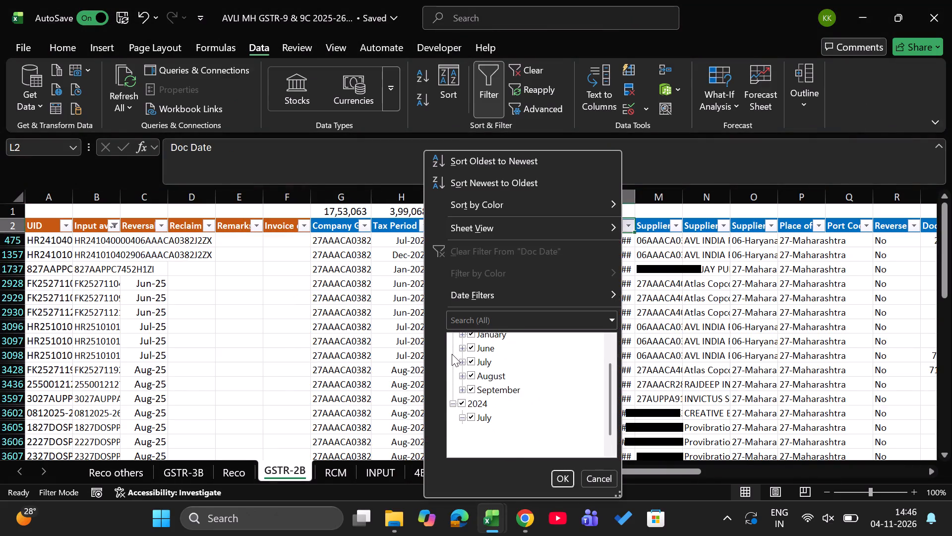
{"action": "key", "text": "Right"}
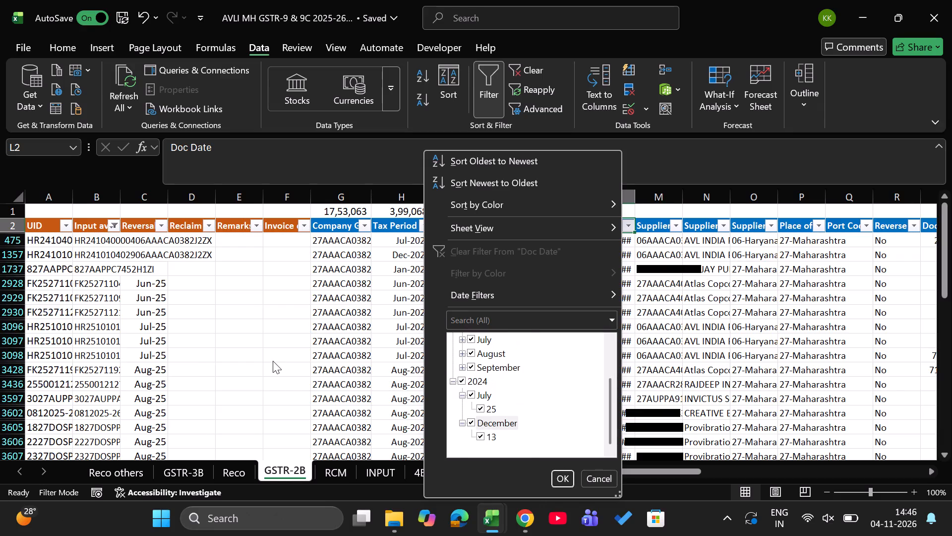
{"action": "left_click", "coordinate": [273, 361]}
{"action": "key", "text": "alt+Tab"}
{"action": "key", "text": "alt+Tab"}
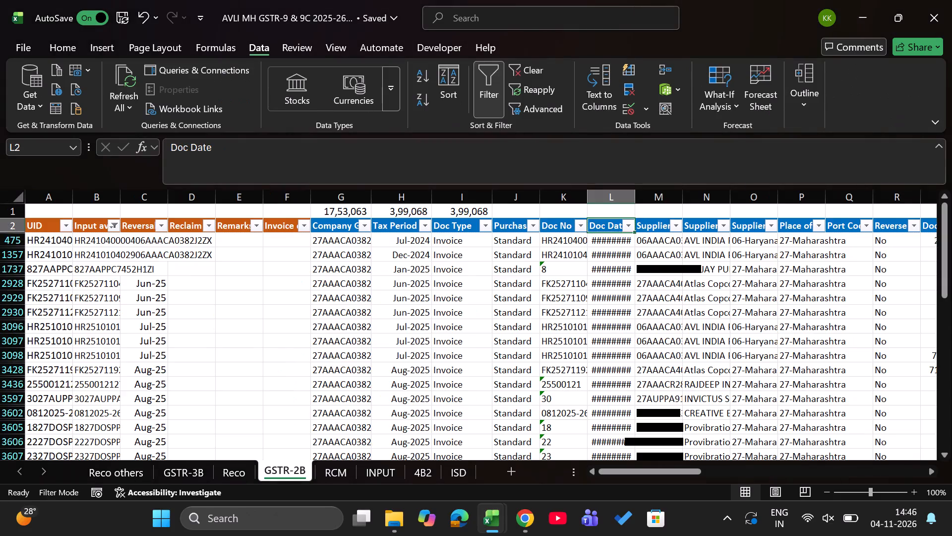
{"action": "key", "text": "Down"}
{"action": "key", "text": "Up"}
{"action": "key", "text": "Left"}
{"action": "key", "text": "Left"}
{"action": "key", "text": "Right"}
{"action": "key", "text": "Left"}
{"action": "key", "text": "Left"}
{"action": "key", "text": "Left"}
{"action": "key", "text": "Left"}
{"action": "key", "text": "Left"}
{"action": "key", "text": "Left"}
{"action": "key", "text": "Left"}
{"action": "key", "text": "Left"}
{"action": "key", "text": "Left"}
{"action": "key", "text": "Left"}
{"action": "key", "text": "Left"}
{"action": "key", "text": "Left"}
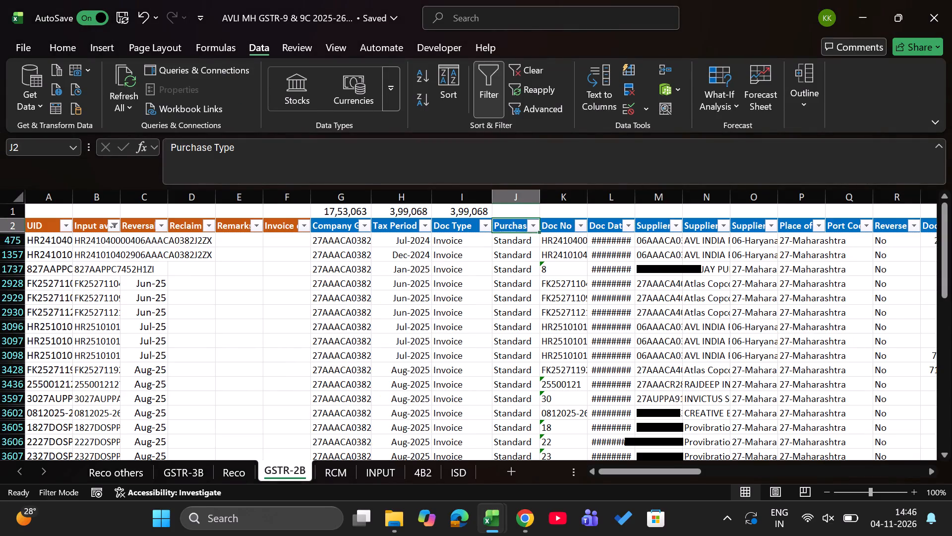
Copy the filtered UIDs from the GSTR-2B sheet into a new sheet of the Oct-25 3B workbook, starting at cell B2.
{"action": "key", "text": "Down"}
{"action": "key", "text": "ctrl+shift+Down"}
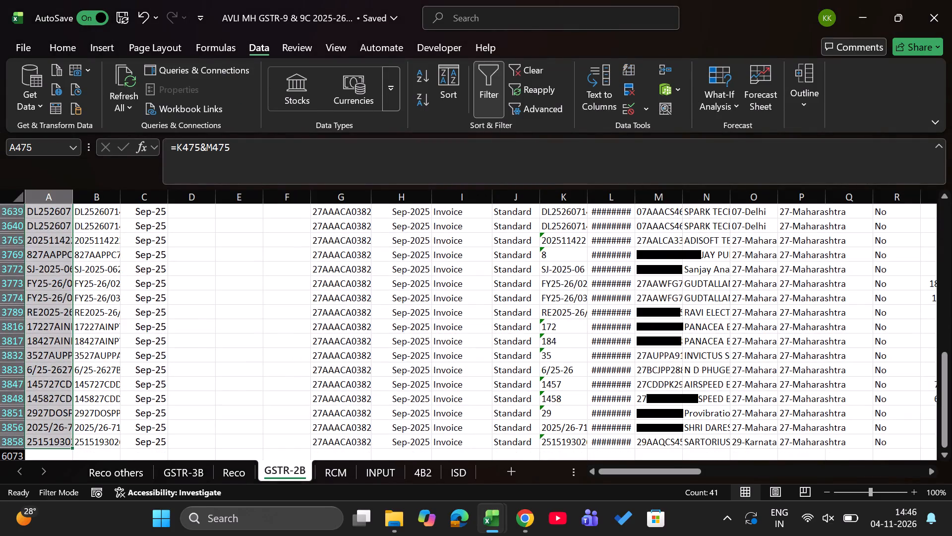
{"action": "key", "text": "ctrl+c"}
{"action": "key", "text": "alt+Tab"}
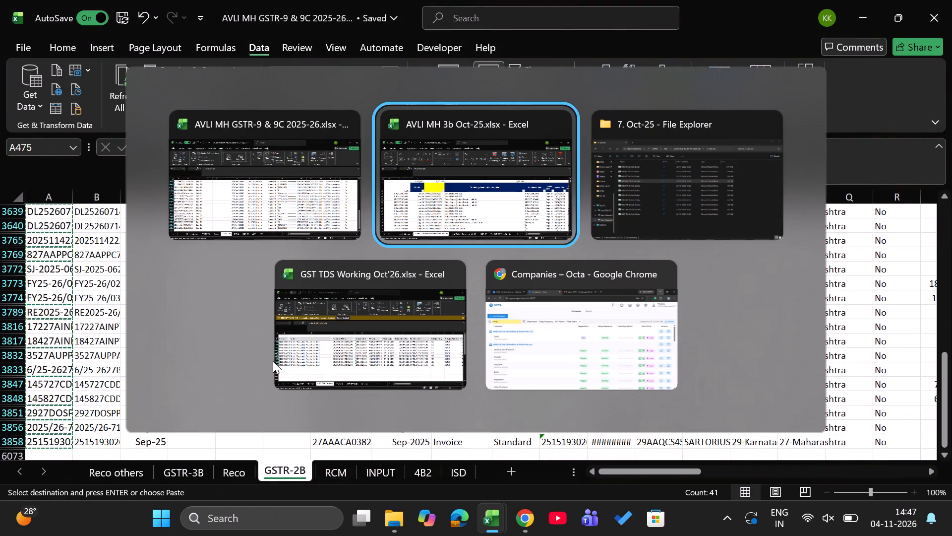
{"action": "key", "text": "Return"}
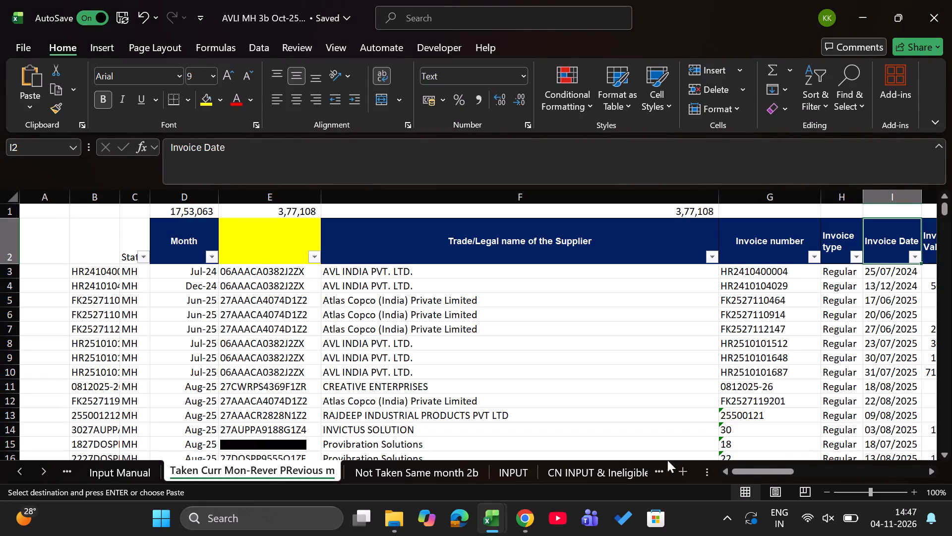
{"action": "left_click", "coordinate": [677, 468]}
{"action": "key", "text": "Right"}
{"action": "key", "text": "Down"}
{"action": "key", "text": "Return"}
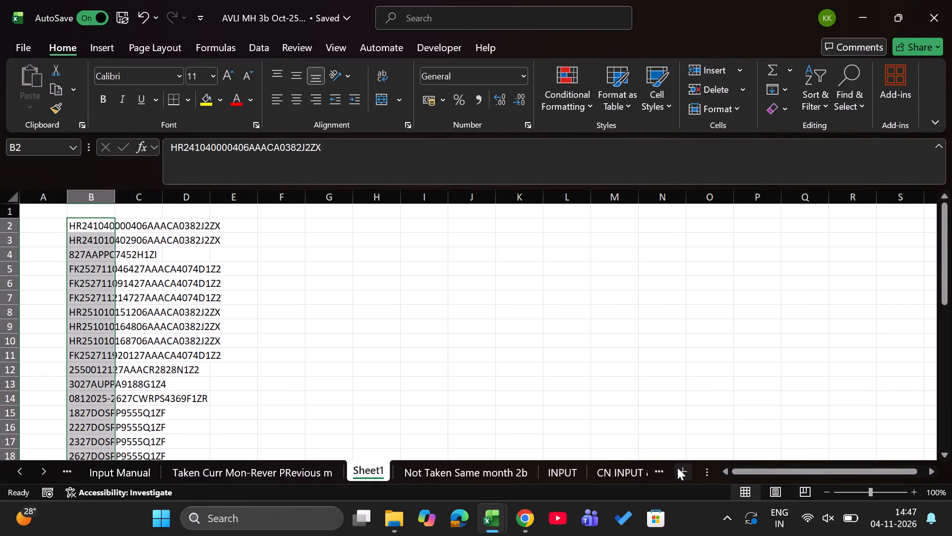
Check the pasted UID list for duplicates with a Duplicate Values preview, without keeping the highlighting, and look down the list.
{"action": "left_click", "coordinate": [548, 20]}
{"action": "type", "text": "dup"}
{"action": "key", "text": "Down"}
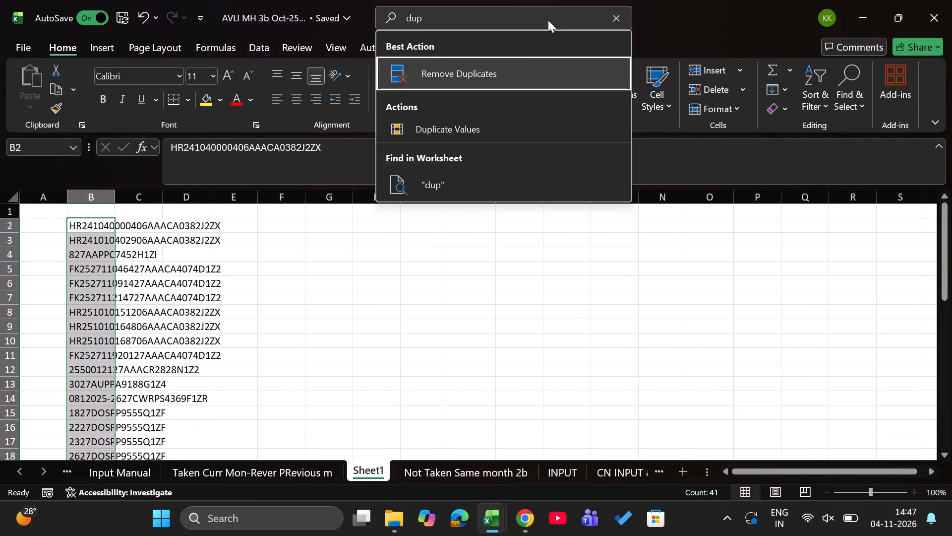
{"action": "key", "text": "Down"}
{"action": "key", "text": "Return"}
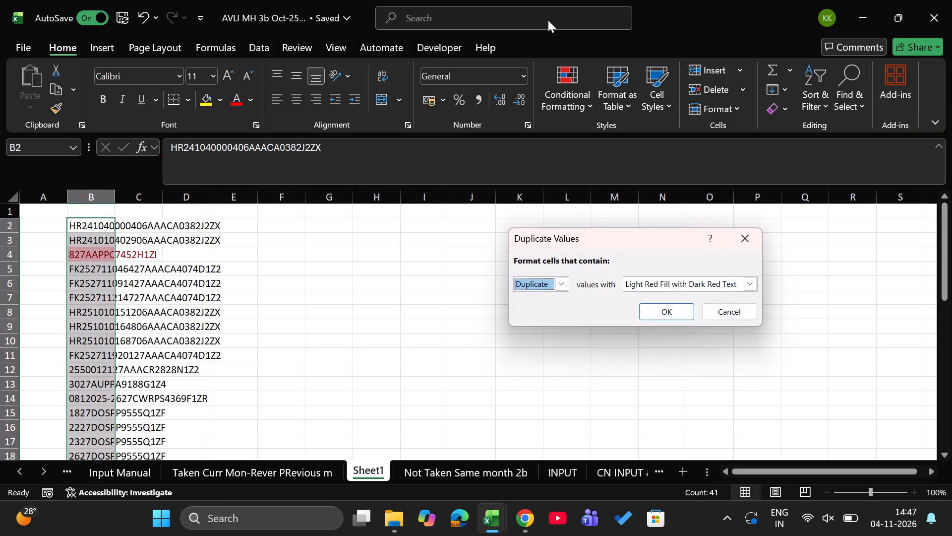
{"action": "left_click", "coordinate": [744, 231]}
{"action": "key", "text": "Down"}
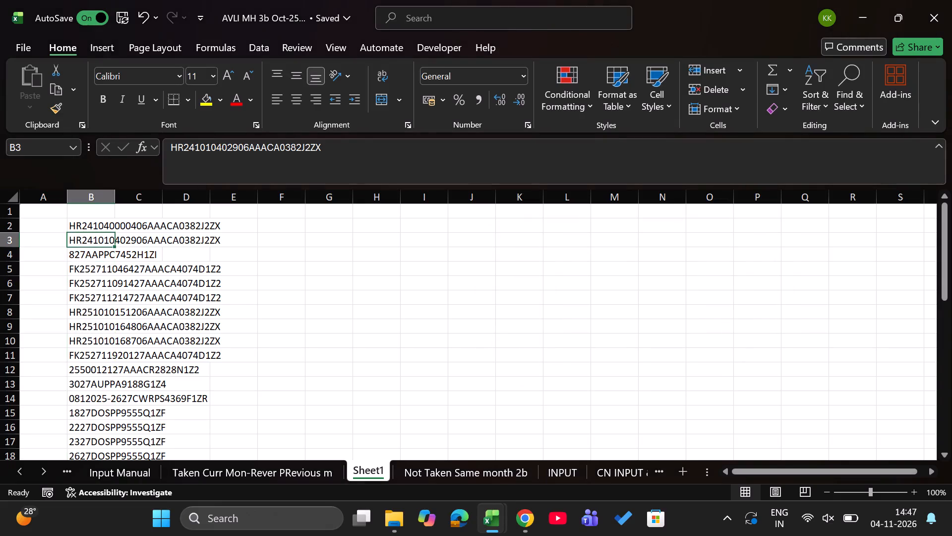
{"action": "key", "text": "Down"}
{"action": "key", "text": "Down"}
{"action": "key", "text": "Down"}
{"action": "key", "text": "Down"}
{"action": "key", "text": "Down"}
{"action": "key", "text": "Down"}
{"action": "key", "text": "Down"}
{"action": "key", "text": "Down"}
{"action": "key", "text": "Down"}
{"action": "key", "text": "Down"}
{"action": "key", "text": "Down"}
{"action": "key", "text": "Down"}
{"action": "key", "text": "Down"}
{"action": "key", "text": "Down"}
{"action": "key", "text": "Down"}
{"action": "key", "text": "Down"}
{"action": "key", "text": "Down"}
{"action": "key", "text": "Down"}
{"action": "key", "text": "Down"}
{"action": "key", "text": "Down"}
{"action": "key", "text": "Down"}
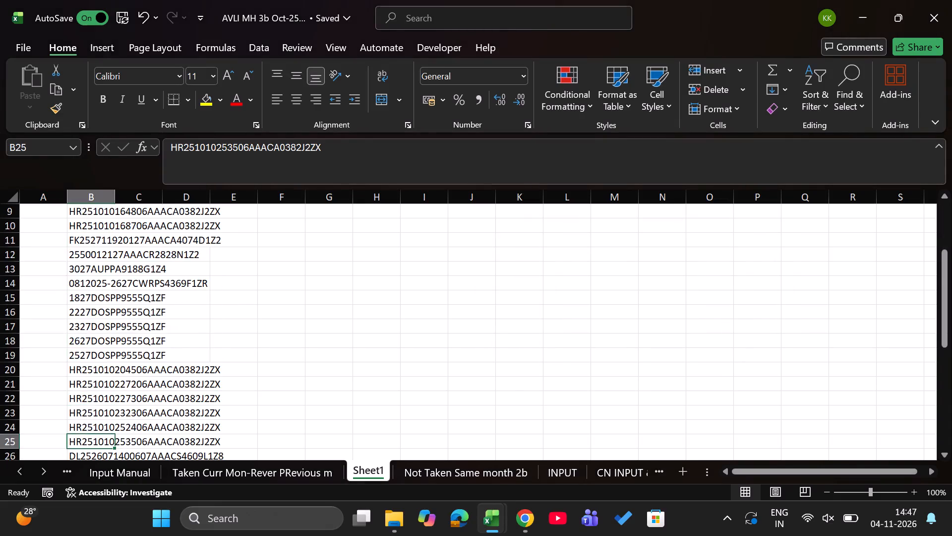
Filter the UID column of the GSTR-2B sheet by the UID in cell B4 of Sheet1.
{"action": "key", "text": "ctrl+Up"}
{"action": "key", "text": "Down"}
{"action": "key", "text": "Down"}
{"action": "key", "text": "ctrl+c"}
{"action": "key", "text": "alt+Tab"}
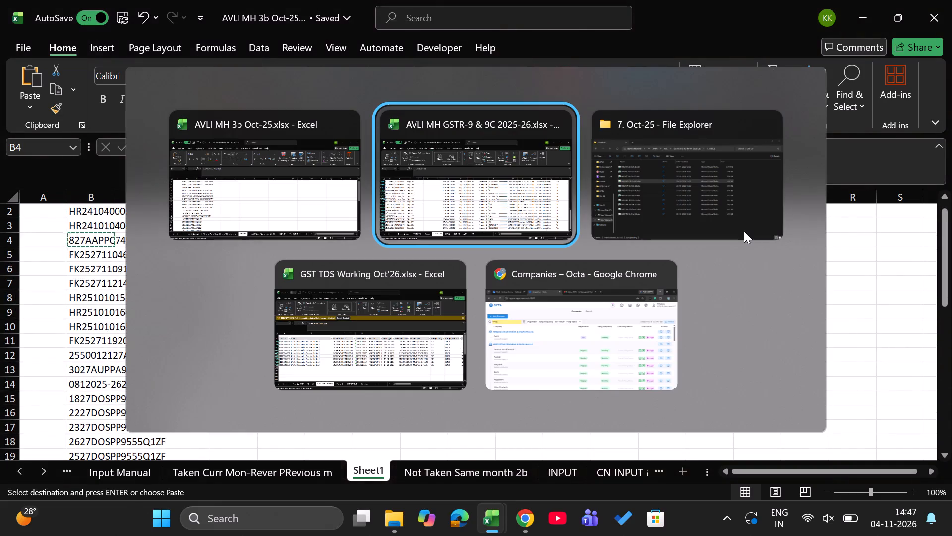
{"action": "key", "text": "Return"}
{"action": "key", "text": "Left"}
{"action": "key", "text": "Up"}
{"action": "key", "text": "Right"}
{"action": "key", "text": "Right"}
{"action": "key", "text": "Right"}
{"action": "key", "text": "Right"}
{"action": "key", "text": "Right"}
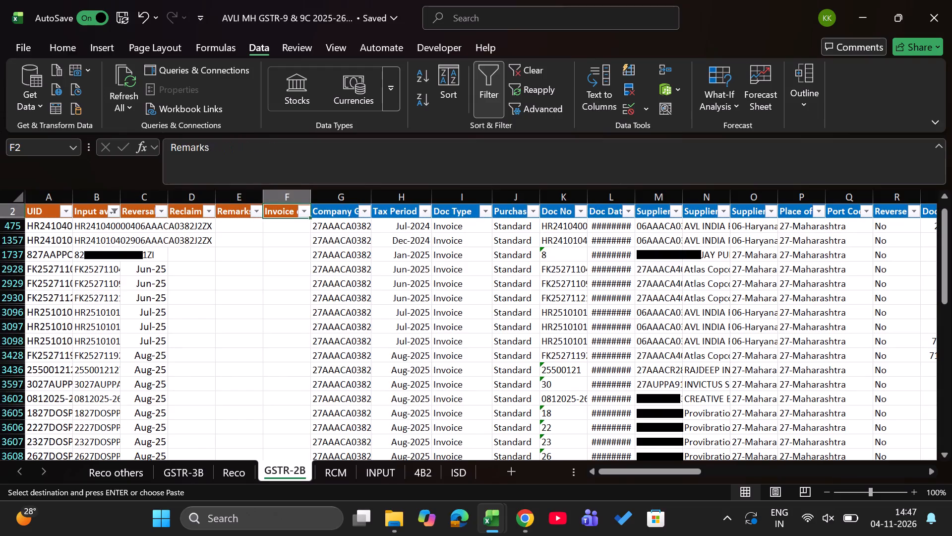
{"action": "key", "text": "Right"}
{"action": "key", "text": "Left"}
{"action": "key", "text": "Left"}
{"action": "key", "text": "Left"}
{"action": "key", "text": "Left"}
{"action": "key", "text": "Left"}
{"action": "key", "text": "Left"}
{"action": "key", "text": "alt+Down"}
{"action": "key", "text": "alt+Down"}
{"action": "key", "text": "alt+Down"}
{"action": "key", "text": "alt+Down"}
{"action": "key", "text": "alt+Down"}
{"action": "key", "text": "alt+Down"}
{"action": "key", "text": "alt+Down"}
{"action": "key", "text": "alt+Down"}
{"action": "key", "text": "alt+Down"}
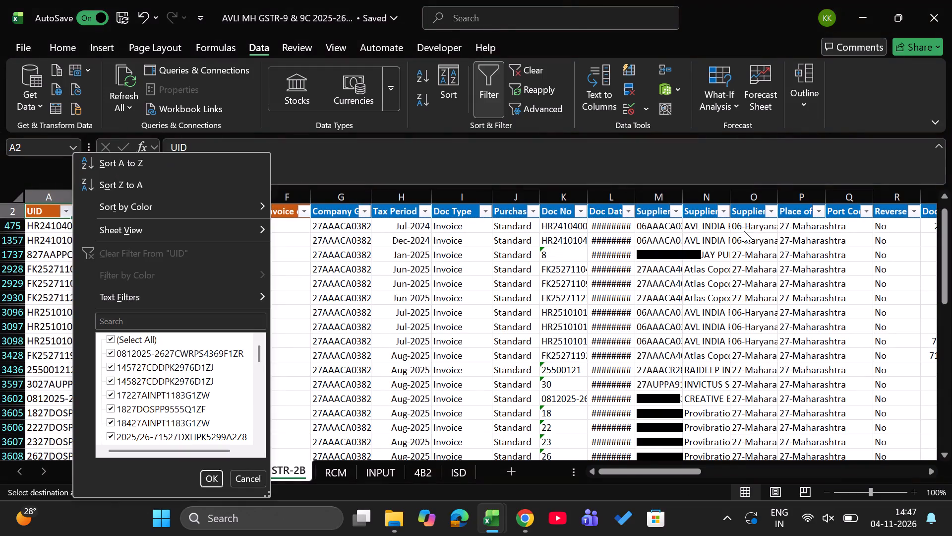
{"action": "key", "text": "ctrl+v"}
{"action": "key", "text": "Return"}
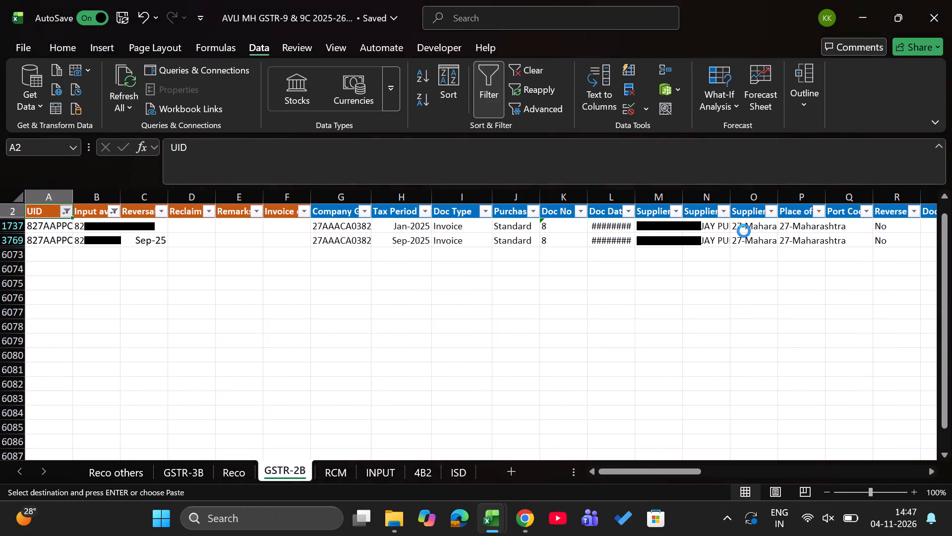
Examine the tax totals, tax periods and reversal months of the filtered GSTR-2B rows for this UID.
{"action": "key", "text": "Down"}
{"action": "key", "text": "Right"}
{"action": "key", "text": "Right"}
{"action": "key", "text": "Right"}
{"action": "key", "text": "Up"}
{"action": "key", "text": "Up"}
{"action": "key", "text": "Right"}
{"action": "key", "text": "Right"}
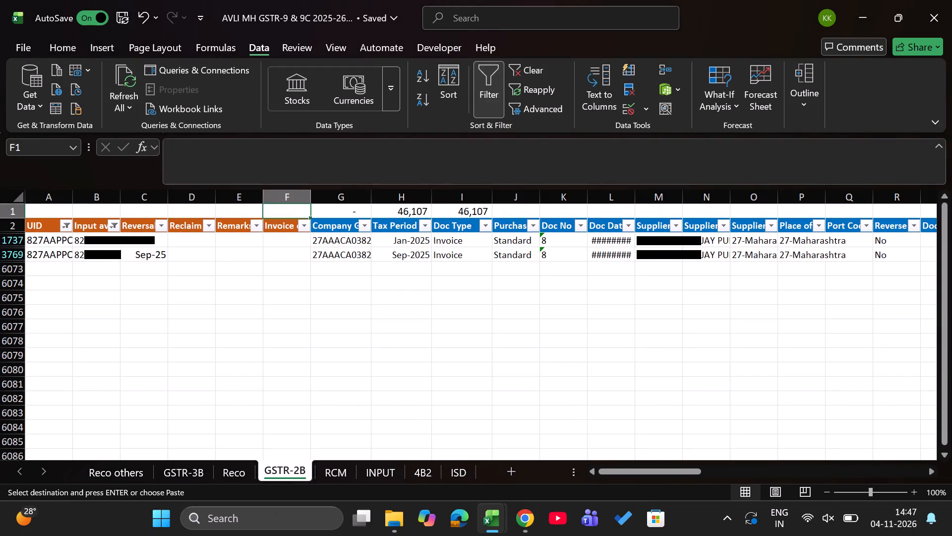
{"action": "key", "text": "Right"}
{"action": "key", "text": "Down"}
{"action": "key", "text": "Left"}
{"action": "key", "text": "Left"}
{"action": "key", "text": "Left"}
{"action": "key", "text": "Down"}
{"action": "key", "text": "Right"}
{"action": "key", "text": "Right"}
{"action": "key", "text": "Right"}
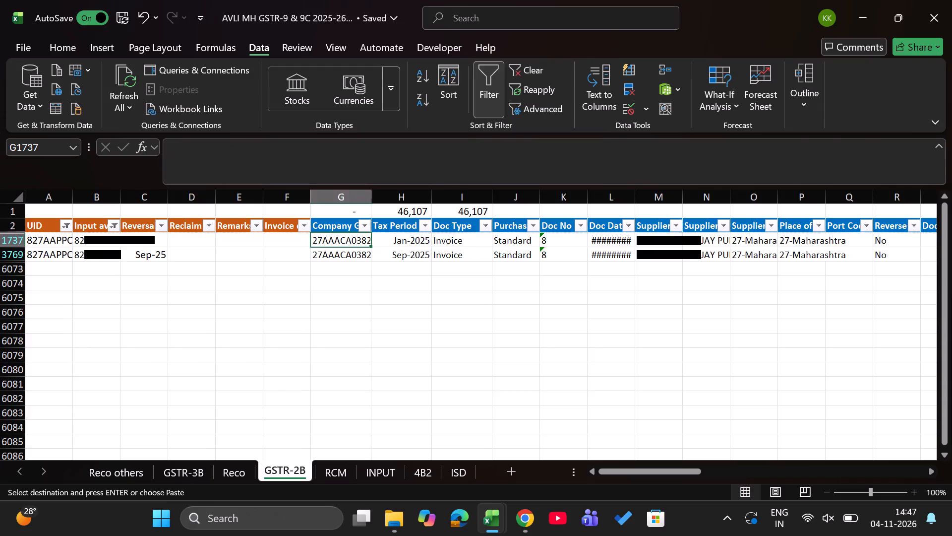
{"action": "key", "text": "Right"}
{"action": "key", "text": "Right"}
{"action": "key", "text": "Right"}
{"action": "key", "text": "Left"}
{"action": "key", "text": "Left"}
{"action": "key", "text": "Left"}
{"action": "key", "text": "Left"}
{"action": "key", "text": "Left"}
{"action": "key", "text": "Left"}
{"action": "key", "text": "Left"}
{"action": "key", "text": "Left"}
{"action": "key", "text": "Left"}
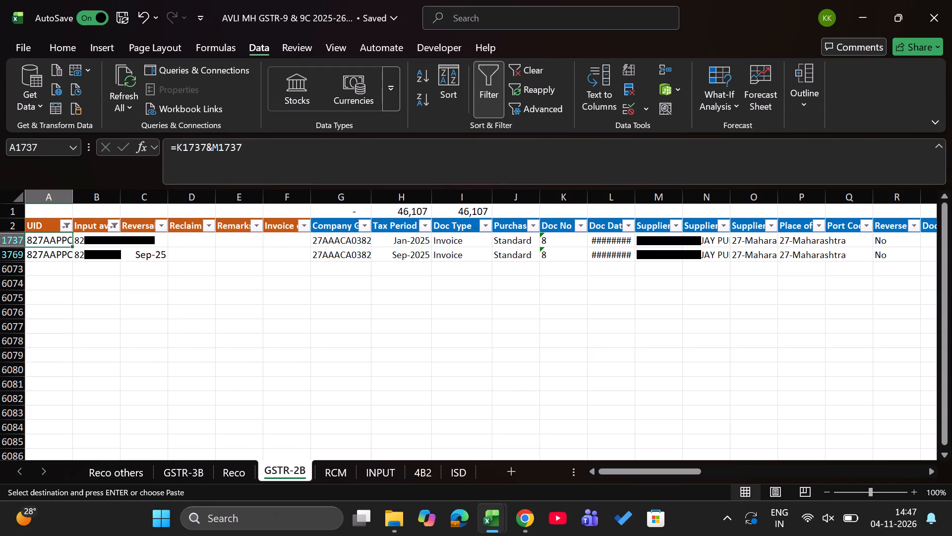
Reapply the header row filter on the Oct-25 3B sheet Taken Curr Mon-Rever PRevious m so it includes column B.
{"action": "key", "text": "ctrl+c"}
{"action": "key", "text": "alt+Tab"}
{"action": "key", "text": "Return"}
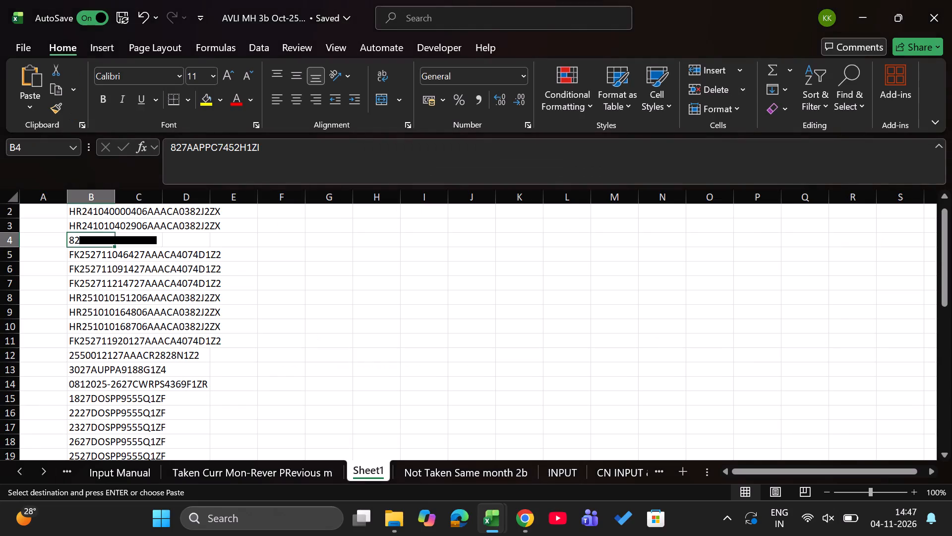
{"action": "key", "text": "ctrl+Page_Up"}
{"action": "key", "text": "Left"}
{"action": "key", "text": "Left"}
{"action": "key", "text": "Left"}
{"action": "key", "text": "Left"}
{"action": "key", "text": "Left"}
{"action": "key", "text": "Left"}
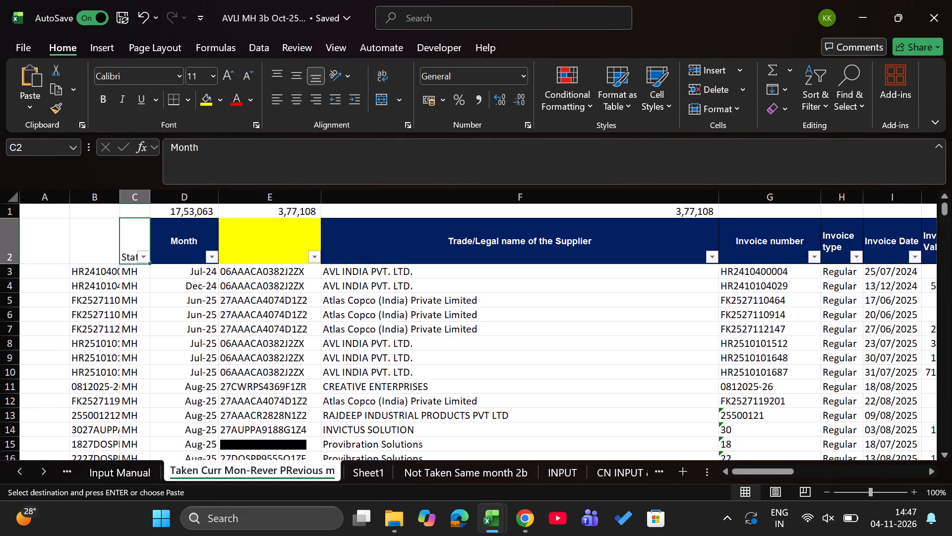
{"action": "key", "text": "shift+space"}
{"action": "key", "text": "ctrl+shift+l"}
{"action": "key", "text": "ctrl+shift+l"}
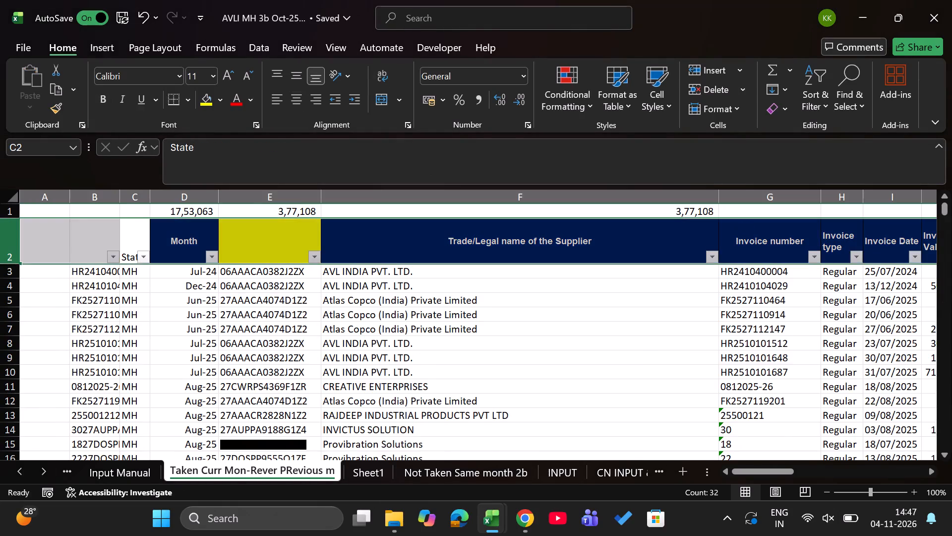
Filter column B of the Taken Curr Mon-Rever PRevious m sheet by the UID from GSTR-2B cell A1737.
{"action": "key", "text": "alt+Tab"}
{"action": "key", "text": "ctrl+c"}
{"action": "key", "text": "alt+Tab"}
{"action": "key", "text": "alt+Down"}
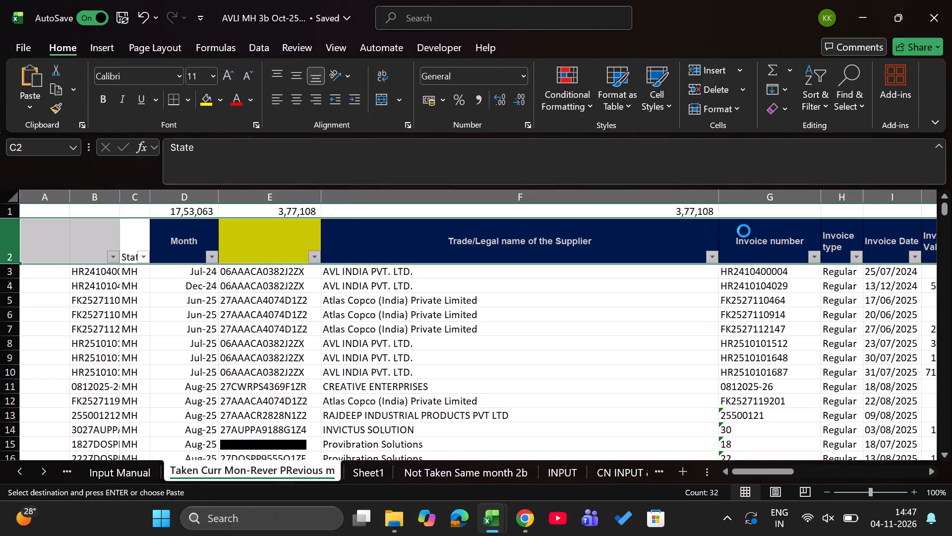
{"action": "key", "text": "Escape"}
{"action": "key", "text": "Left"}
{"action": "key", "text": "Left"}
{"action": "key", "text": "Right"}
{"action": "key", "text": "alt+Down"}
{"action": "key", "text": "alt+Down"}
{"action": "key", "text": "alt+Down"}
{"action": "key", "text": "alt+Down"}
{"action": "key", "text": "alt+Down"}
{"action": "key", "text": "alt+Down"}
{"action": "key", "text": "alt+Down"}
{"action": "key", "text": "alt+Down"}
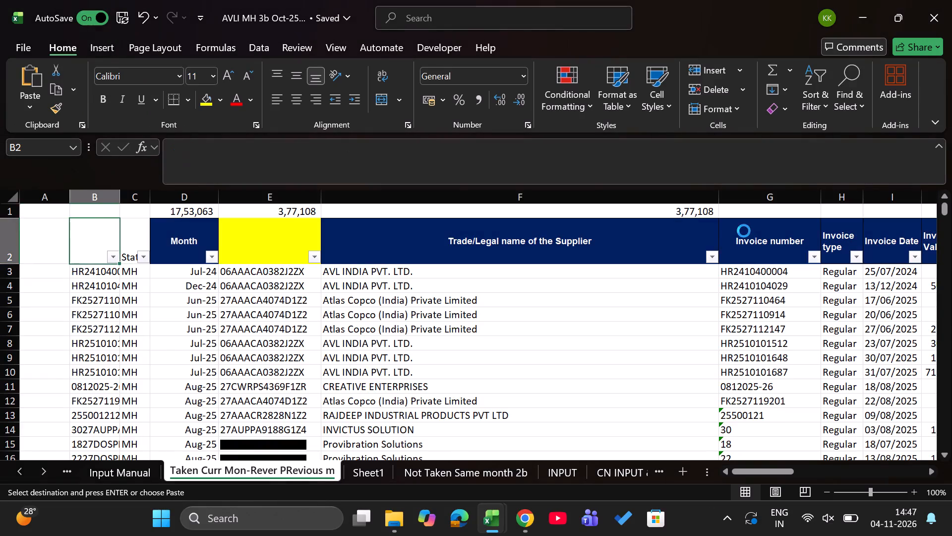
{"action": "key", "text": "Down"}
{"action": "key", "text": "ctrl+v"}
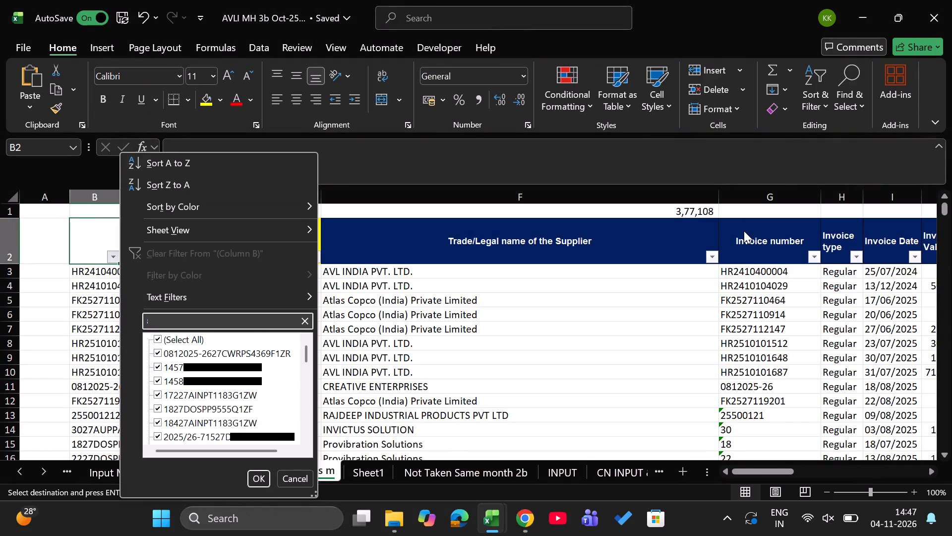
{"action": "key", "text": "Return"}
Examine the month and tax totals of the matching invoice on the Oct-25 3B sheet.
{"action": "key", "text": "Down"}
{"action": "key", "text": "Up"}
{"action": "key", "text": "Right"}
{"action": "key", "text": "Right"}
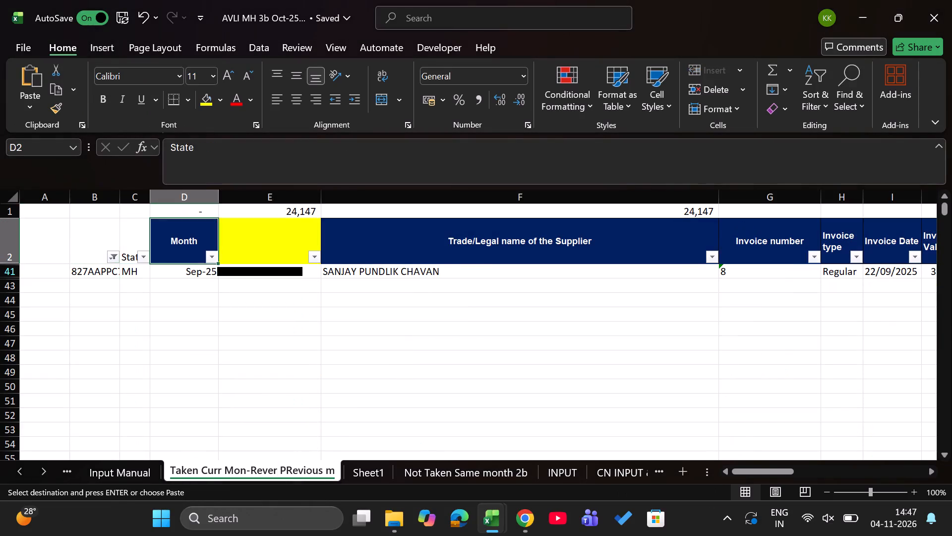
{"action": "key", "text": "Right"}
{"action": "key", "text": "Down"}
{"action": "key", "text": "Left"}
Clear the Input availed month lookup in cell B1737 for the Jan-2025 invoice on the GSTR-2B sheet.
{"action": "key", "text": "alt+Tab"}
{"action": "key", "text": "Left"}
{"action": "key", "text": "Left"}
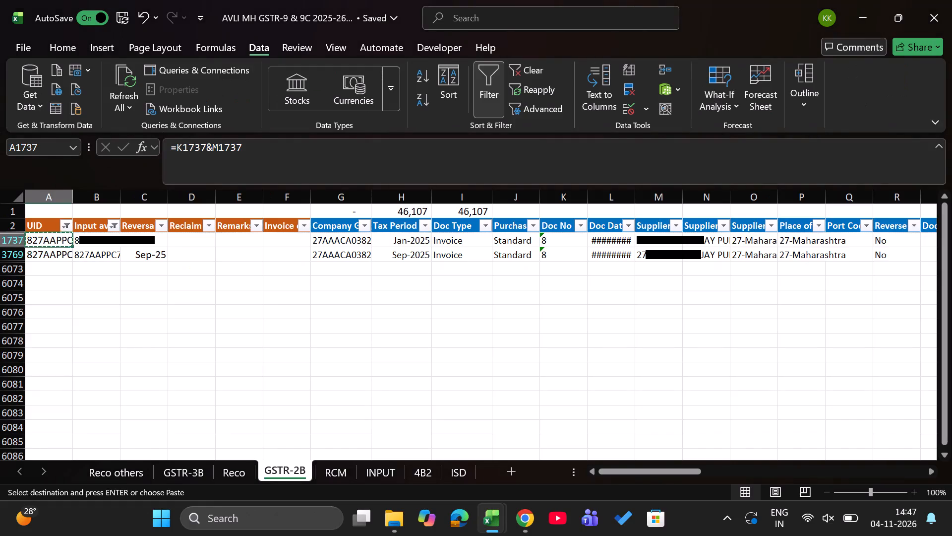
{"action": "key", "text": "Right"}
{"action": "key", "text": "Right"}
{"action": "key", "text": "Left"}
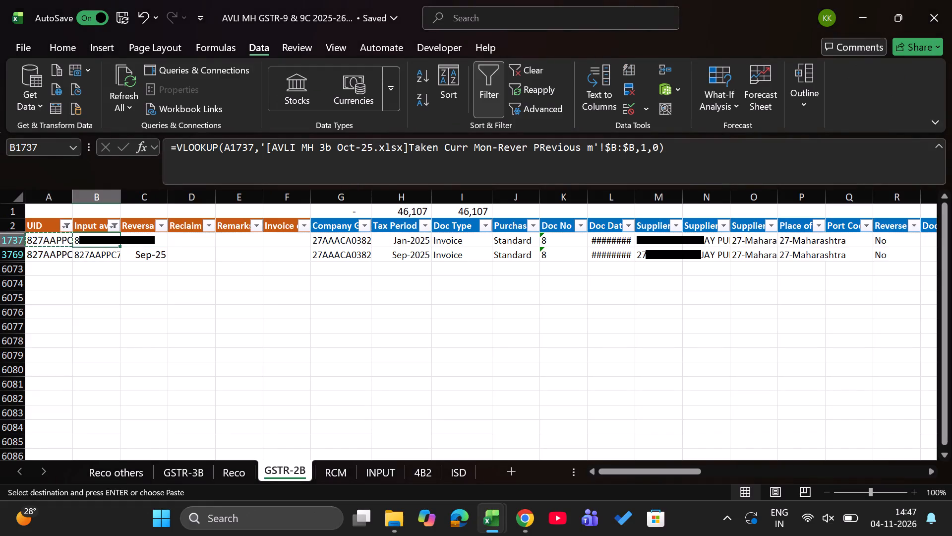
{"action": "key", "text": "Delete"}
Clear the UID filter on the GSTR-2B sheet.
{"action": "key", "text": "Up"}
{"action": "key", "text": "Left"}
{"action": "key", "text": "alt+Down"}
{"action": "key", "text": "alt+Down"}
{"action": "key", "text": "alt+Down"}
{"action": "key", "text": "alt+Down"}
{"action": "key", "text": "alt+Down"}
{"action": "key", "text": "alt+Down"}
{"action": "key", "text": "alt+Down"}
{"action": "key", "text": "alt+Down"}
{"action": "key", "text": "alt+Down"}
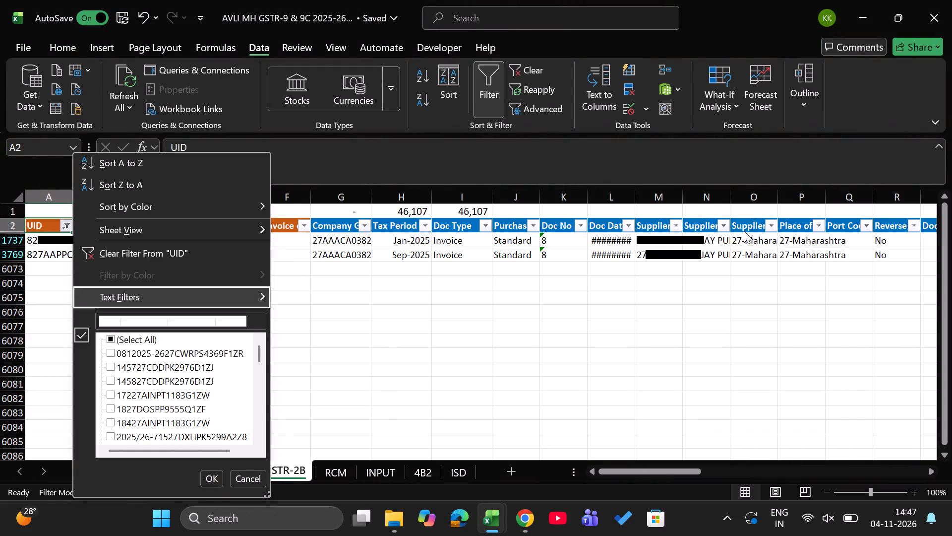
{"action": "key", "text": "Down"}
{"action": "key", "text": "space"}
{"action": "key", "text": "Return"}
Clear the filter on the Oct-25 3B sheet Taken Curr Mon-Rever PRevious m and compare its totals with GSTR-2B.
{"action": "key", "text": "Right"}
{"action": "key", "text": "Right"}
{"action": "key", "text": "Right"}
{"action": "key", "text": "Right"}
{"action": "key", "text": "alt+Tab"}
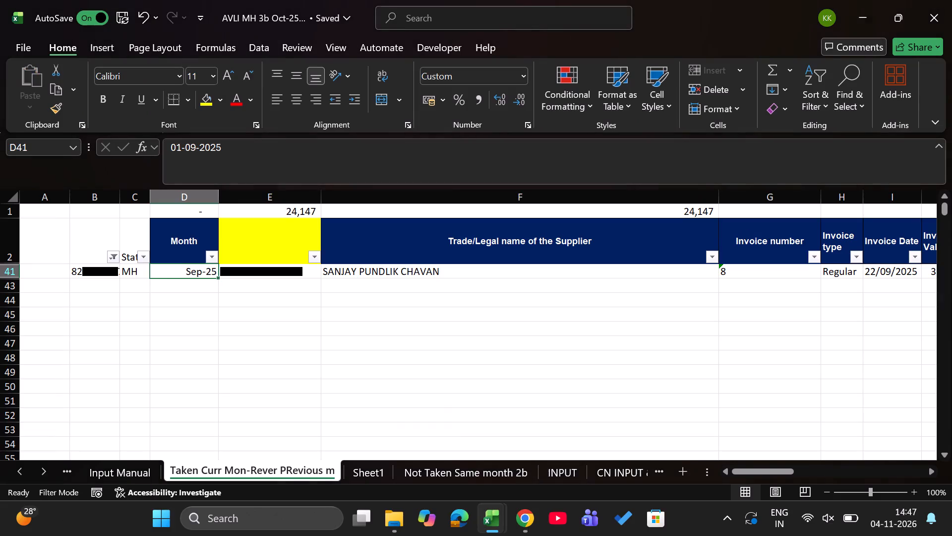
{"action": "type", "text": "ac"}
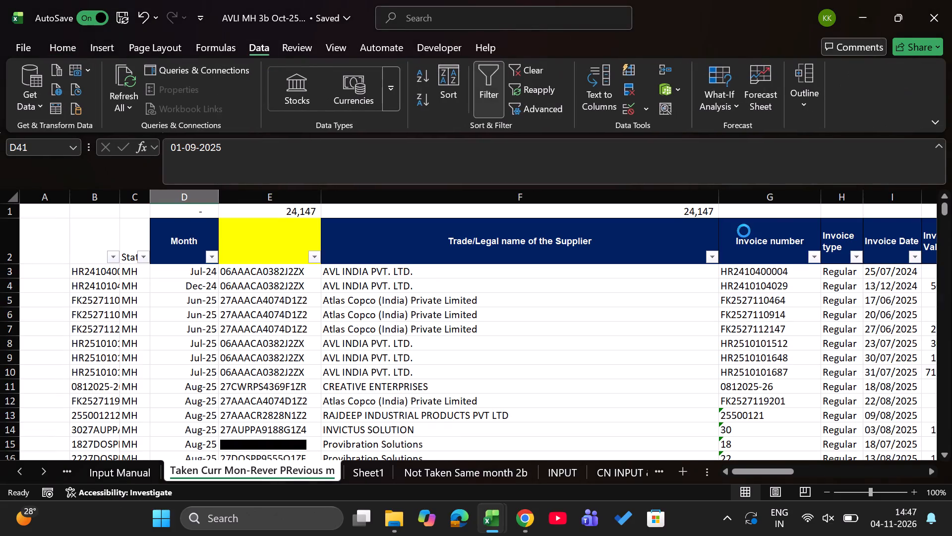
{"action": "key", "text": "alt+Tab"}
{"action": "key", "text": "alt+Tab"}
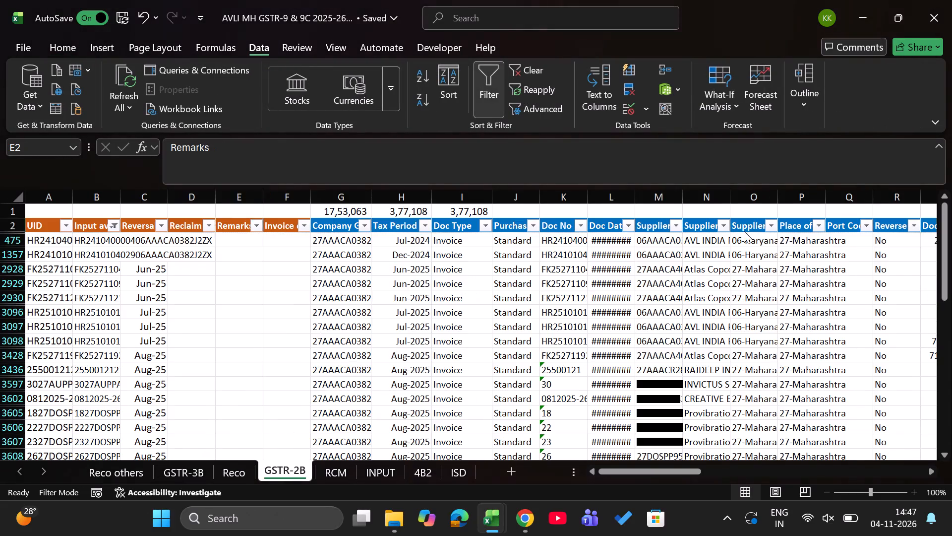
{"action": "key", "text": "alt+Tab"}
Enter Oct-25 as the Reclaim Month for all visible matched invoices on the GSTR-2B sheet, from row 475 through row 3858.
{"action": "key", "text": "Down"}
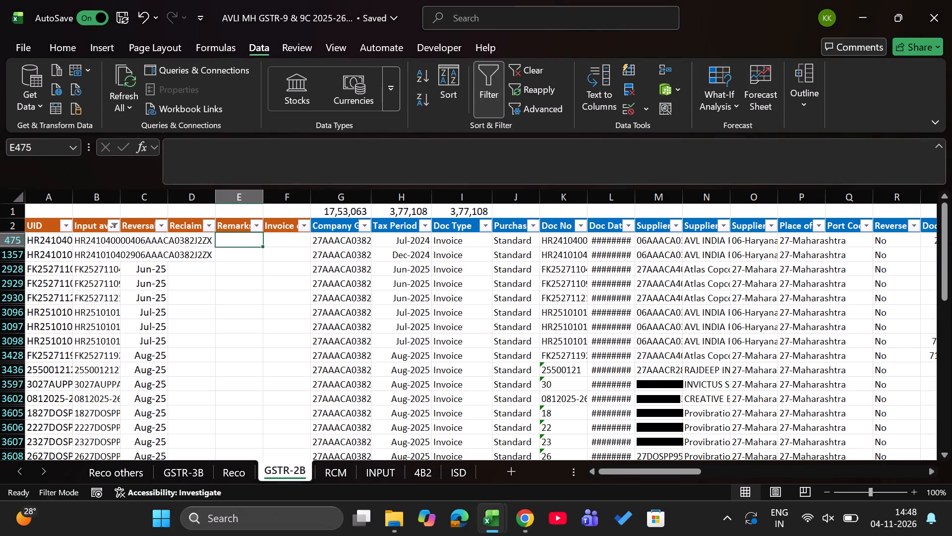
{"action": "key", "text": "Left"}
{"action": "type", "text": "oct25"}
{"action": "key", "text": "Return"}
{"action": "key", "text": "Left"}
{"action": "key", "text": "Left"}
{"action": "key", "text": "ctrl+Down"}
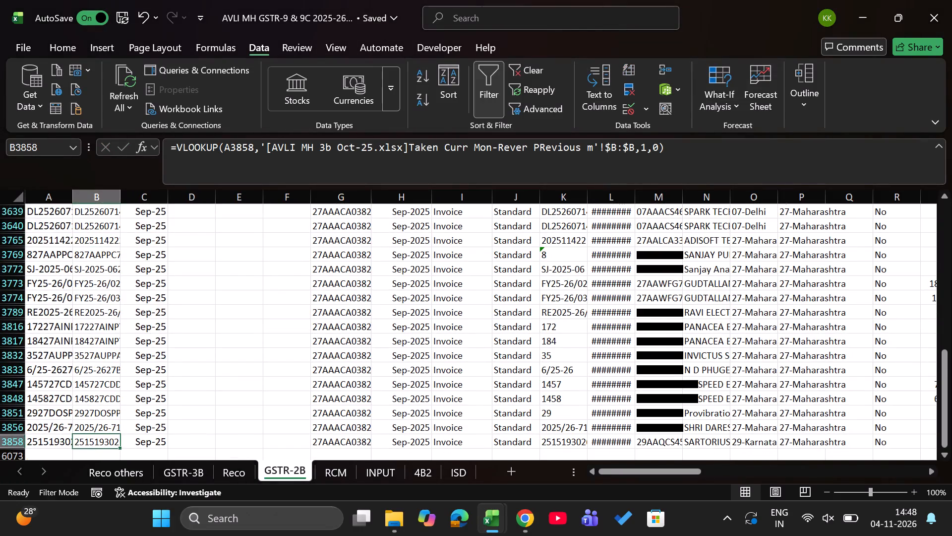
{"action": "key", "text": "Left"}
{"action": "key", "text": "Right"}
{"action": "key", "text": "Right"}
{"action": "key", "text": "Right"}
{"action": "key", "text": "ctrl+shift+Up"}
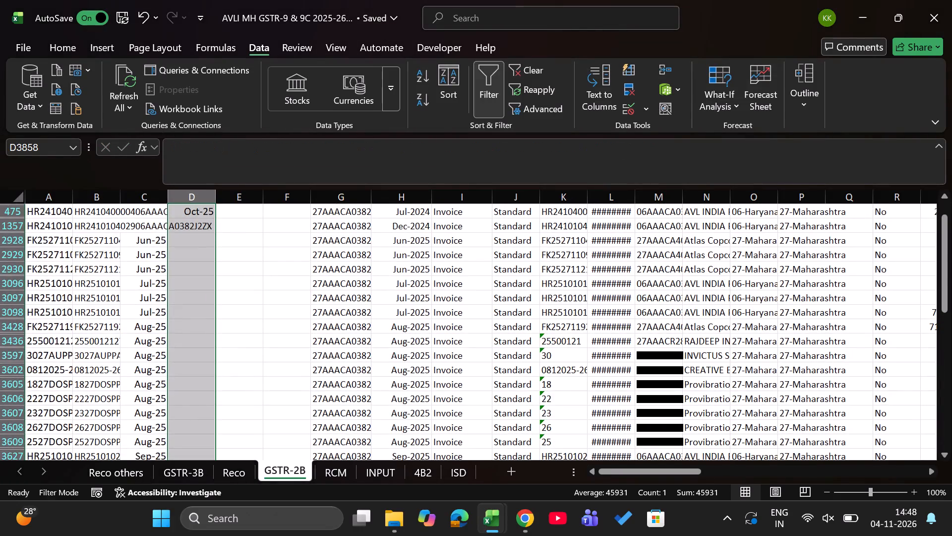
{"action": "key", "text": "alt+semicolon"}
{"action": "key", "text": "ctrl+d"}
{"action": "key", "text": "ctrl+Up"}
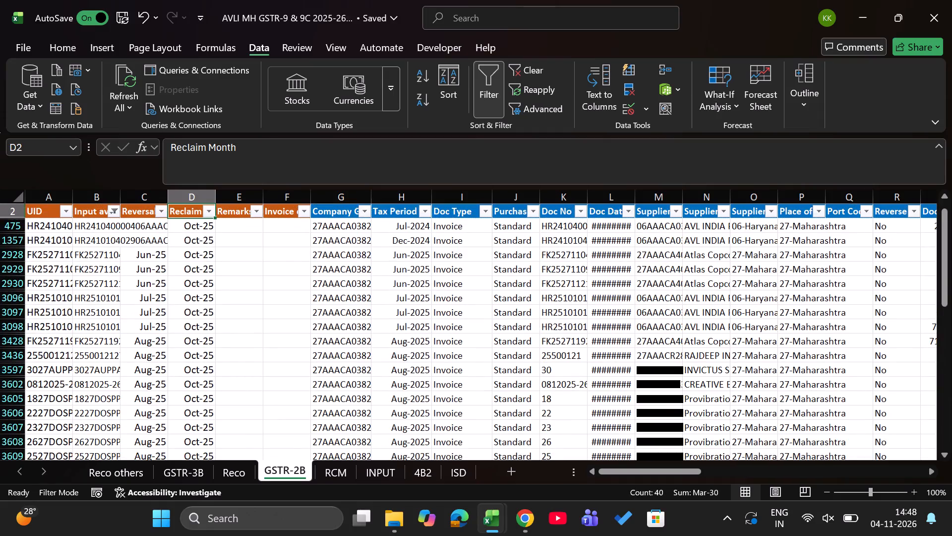
Add the remark "Mannual added amount" in cell R45 of the Reco sheet, beside the Oct-25 Reclaim ITC 4D1 differences.
{"action": "key", "text": "ctrl+Page_Up"}
{"action": "key", "text": "Down"}
{"action": "key", "text": "Down"}
{"action": "key", "text": "Up"}
{"action": "key", "text": "Up"}
{"action": "key", "text": "Up"}
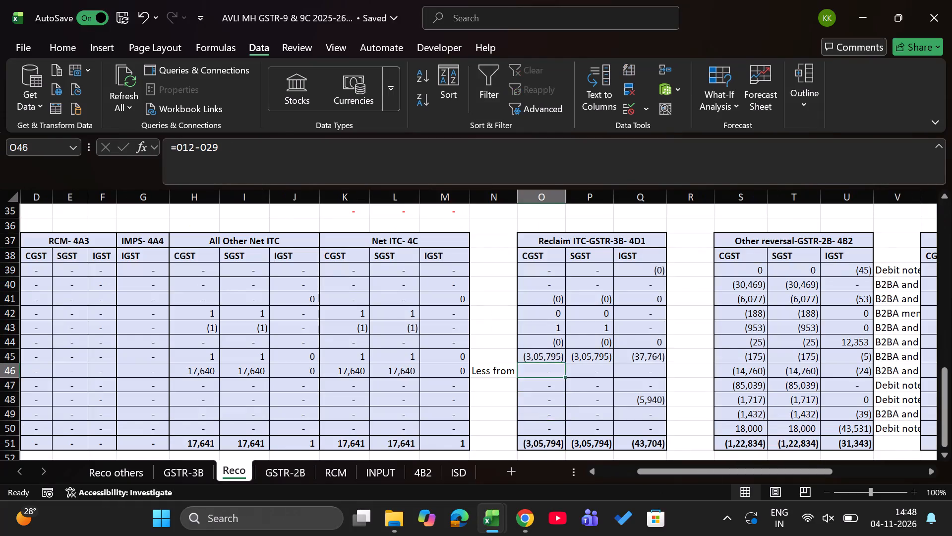
{"action": "key", "text": "Up"}
{"action": "key", "text": "Right"}
{"action": "key", "text": "Right"}
{"action": "key", "text": "Right"}
{"action": "type", "text": "Mannual added amount"}
{"action": "key", "text": "Return"}
Close the AVLI MH 3b Oct-25 workbook and return to the Reco sheet.
{"action": "key", "text": "alt+Tab"}
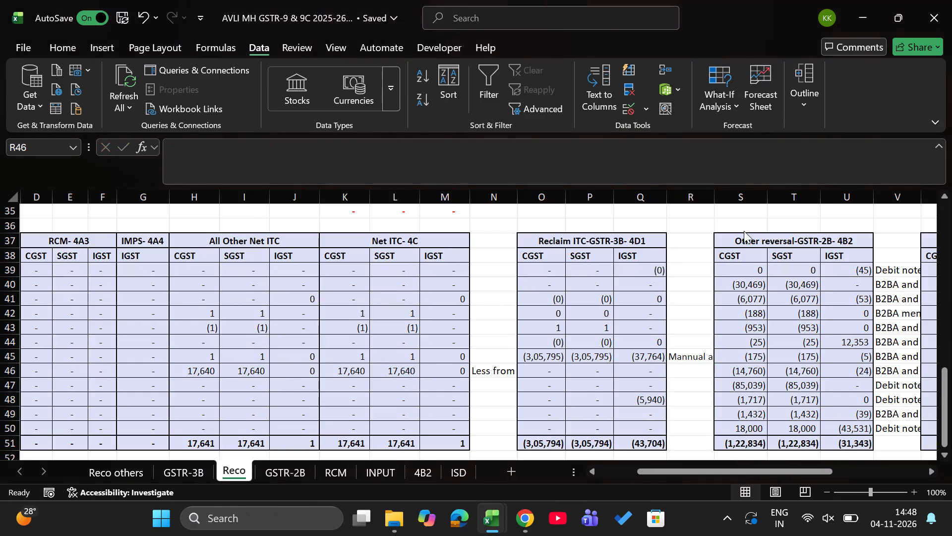
{"action": "left_click", "coordinate": [951, 0]}
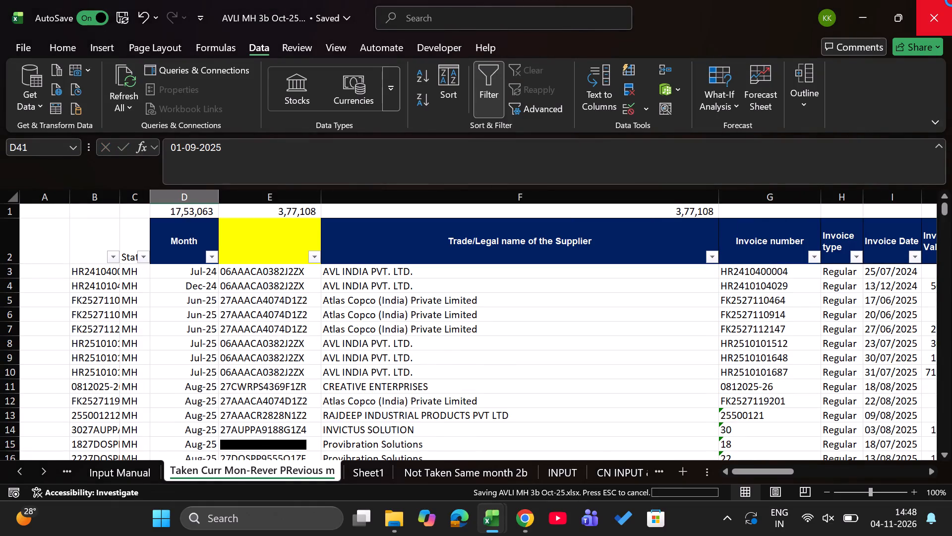
{"action": "key", "text": "alt+Tab"}
{"action": "key", "text": "Down"}
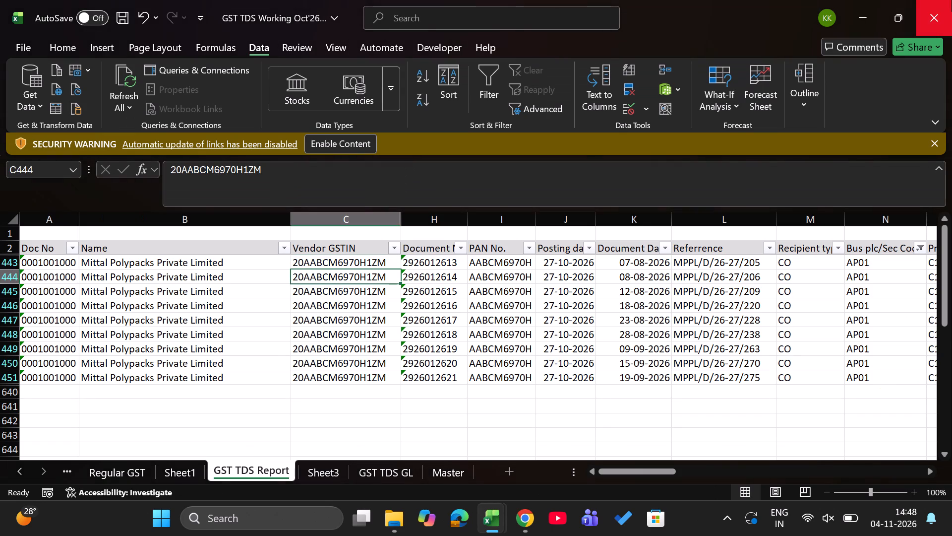
{"action": "key", "text": "alt+Tab"}
Check which month the Reclaim ITC difference in row 48 of the Reco sheet belongs to.
{"action": "key", "text": "Down"}
{"action": "key", "text": "Down"}
{"action": "key", "text": "Left"}
{"action": "key", "text": "ctrl+Left"}
{"action": "key", "text": "ctrl+Left"}
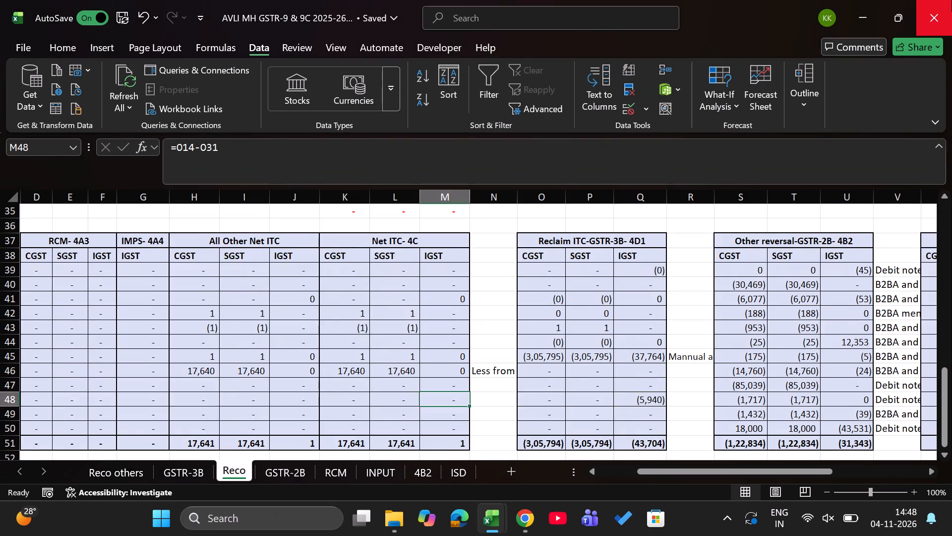
{"action": "key", "text": "ctrl+Left"}
{"action": "key", "text": "ctrl+Left"}
{"action": "key", "text": "ctrl+Left"}
Switch to File Explorer and open the AVLI MH GSTR 3b Jan-26 workbook from the 10. Jan-26 folder.
{"action": "key", "text": "alt+Tab"}
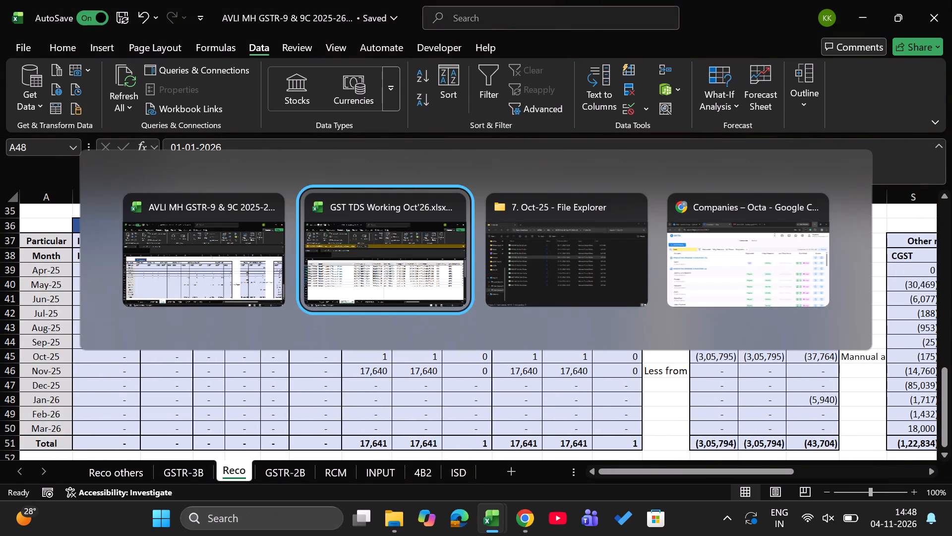
{"action": "key", "text": "alt+Tab"}
{"action": "key", "text": "BackSpace"}
{"action": "key", "text": "Down"}
{"action": "key", "text": "Down"}
{"action": "key", "text": "Down"}
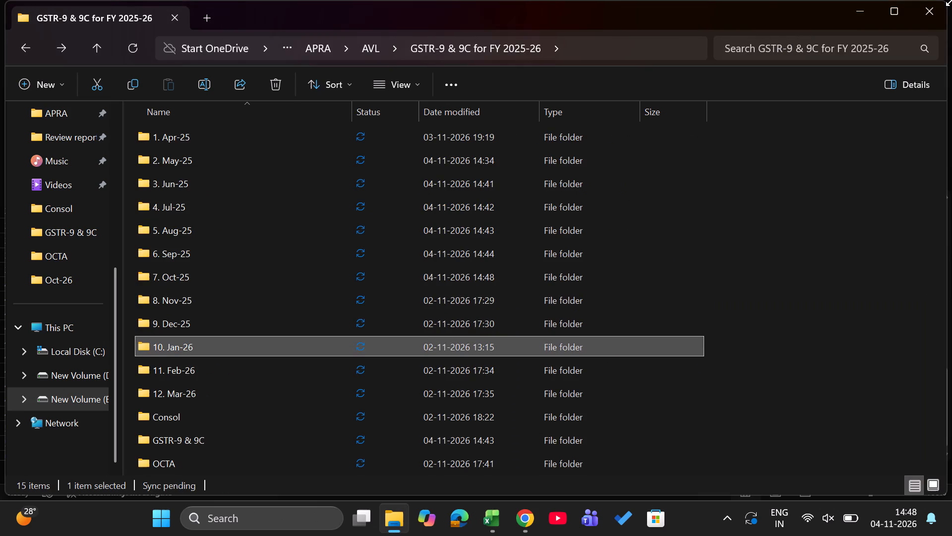
{"action": "key", "text": "Return"}
{"action": "key", "text": "Down"}
{"action": "key", "text": "Down"}
{"action": "key", "text": "Down"}
{"action": "key", "text": "Down"}
{"action": "key", "text": "Down"}
{"action": "key", "text": "Up"}
{"action": "key", "text": "Return"}
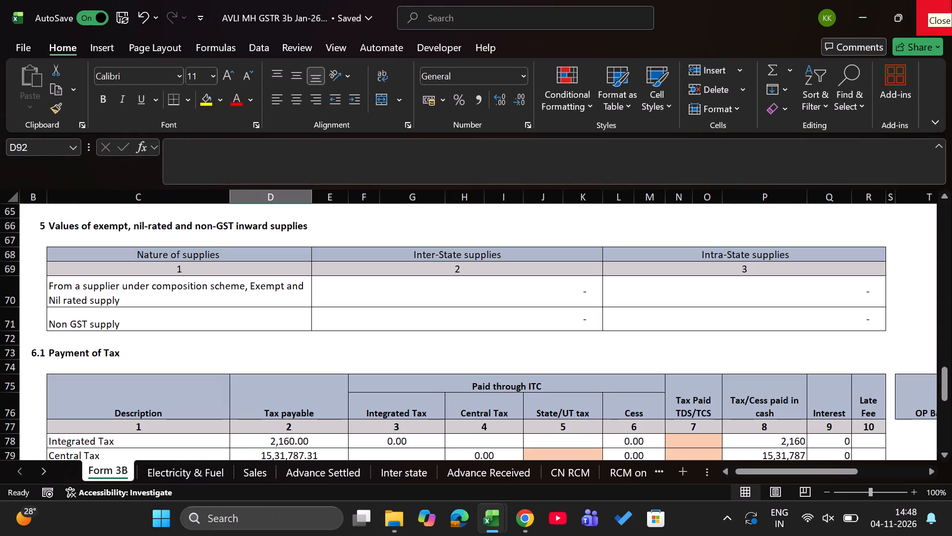
Bring up the Taken Curr Mon-Rever PRevious m sheet in the Jan-26 3B workbook and examine the reclaimed invoice.
{"action": "key", "text": "ctrl+Page_Down"}
{"action": "key", "text": "ctrl+Page_Down"}
{"action": "key", "text": "ctrl+Page_Down"}
{"action": "key", "text": "ctrl+Page_Down"}
{"action": "key", "text": "ctrl+Page_Down"}
{"action": "key", "text": "ctrl+Page_Down"}
{"action": "key", "text": "ctrl+Page_Down"}
{"action": "key", "text": "ctrl+Page_Down"}
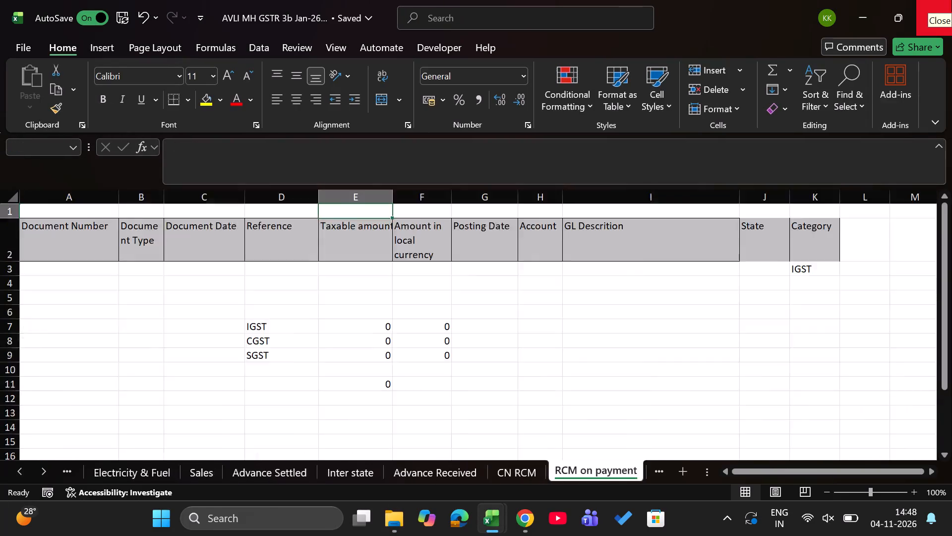
{"action": "key", "text": "ctrl+Page_Down"}
{"action": "key", "text": "ctrl+Page_Down"}
{"action": "key", "text": "ctrl+Page_Down"}
{"action": "key", "text": "ctrl+Page_Down"}
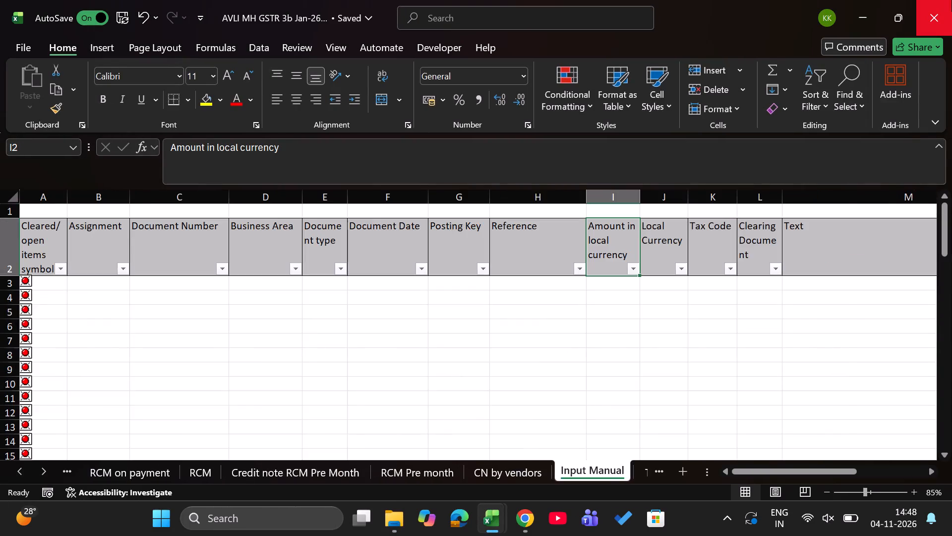
{"action": "key", "text": "ctrl+Page_Down"}
{"action": "key", "text": "Up"}
{"action": "key", "text": "ctrl+Up"}
{"action": "key", "text": "ctrl+Up"}
{"action": "key", "text": "ctrl+Up"}
{"action": "key", "text": "ctrl+Up"}
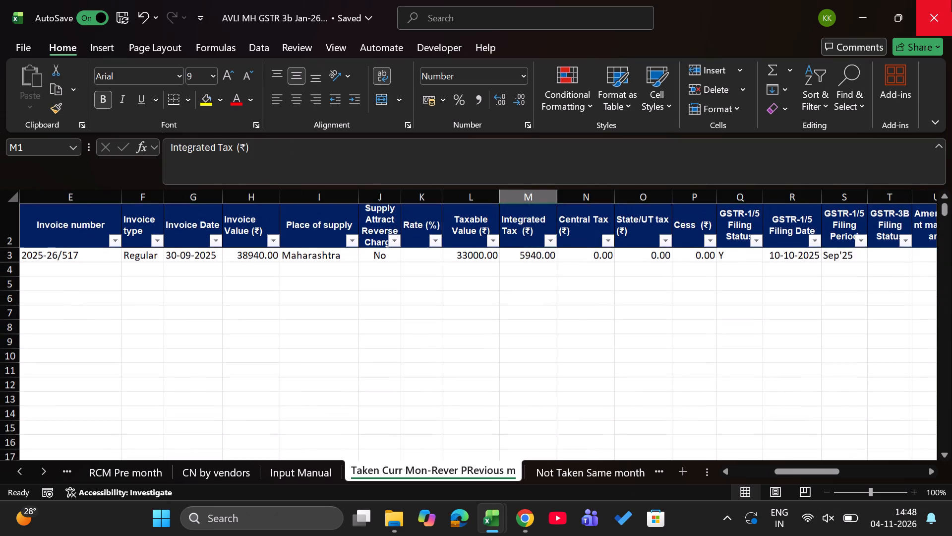
Copy the invoice number 2025-26/517 from the Taken Curr Mon-Rever PRevious m sheet.
{"action": "key", "text": "Down"}
{"action": "key", "text": "Left"}
{"action": "key", "text": "Left"}
{"action": "key", "text": "Left"}
{"action": "key", "text": "Left"}
{"action": "key", "text": "Left"}
{"action": "key", "text": "Left"}
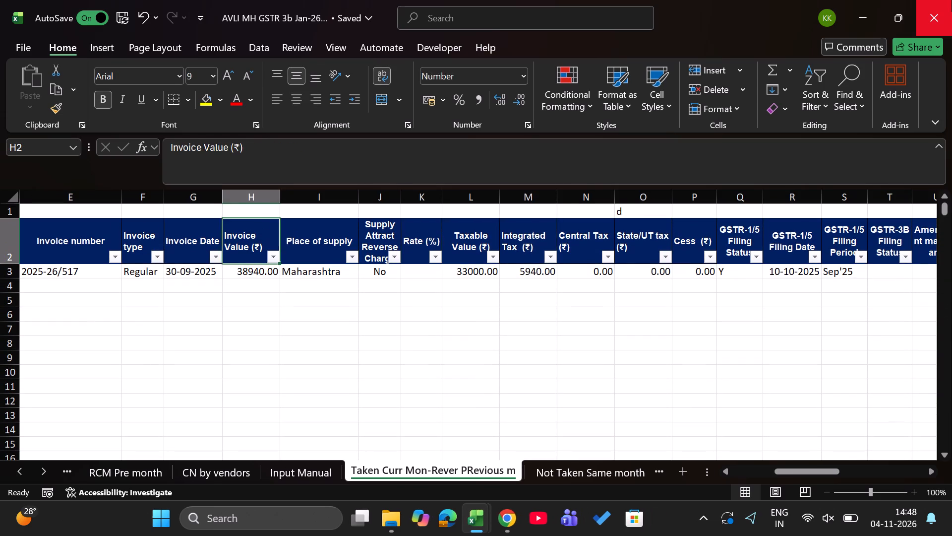
{"action": "key", "text": "Left"}
{"action": "key", "text": "Left"}
{"action": "key", "text": "Down"}
{"action": "key", "text": "ctrl+c"}
{"action": "key", "text": "Right"}
{"action": "key", "text": "Right"}
Clear the Input availed month filter on the GSTR-2B sheet of the GSTR-9 & 9C workbook.
{"action": "key", "text": "alt+Tab"}
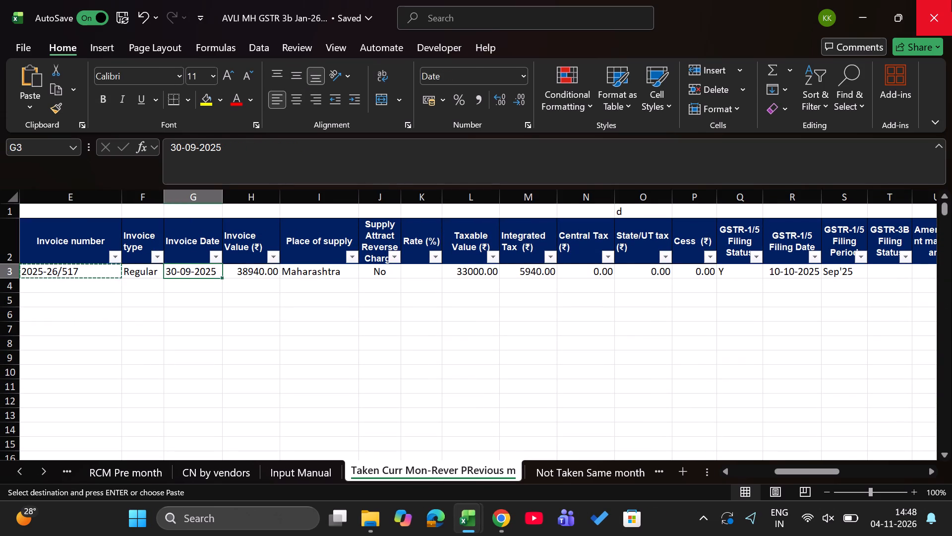
{"action": "key", "text": "ctrl+Page_Down"}
{"action": "key", "text": "Left"}
{"action": "key", "text": "Left"}
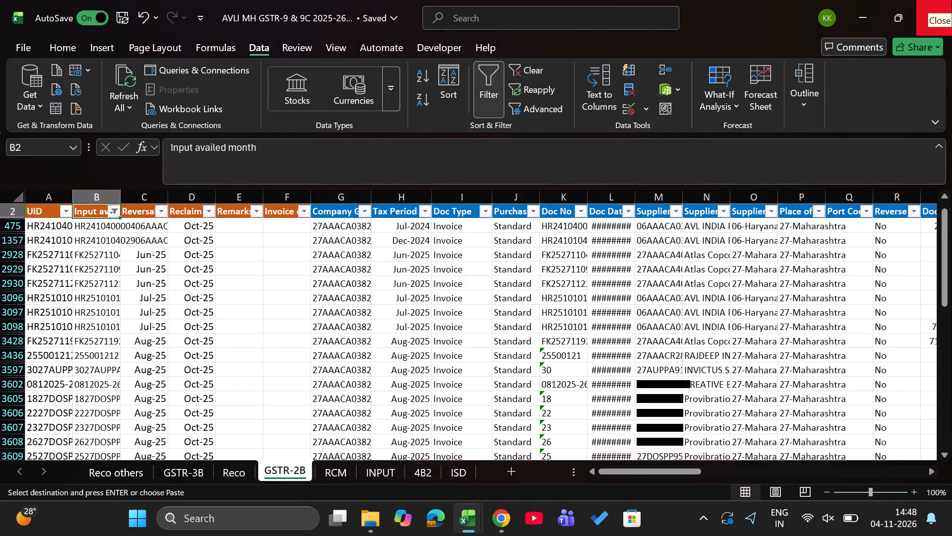
{"action": "key", "text": "alt+Down"}
{"action": "key", "text": "alt+Down"}
{"action": "key", "text": "alt+Down"}
{"action": "key", "text": "alt+Down"}
{"action": "key", "text": "alt+Down"}
{"action": "key", "text": "alt+Down"}
{"action": "key", "text": "alt+Down"}
{"action": "key", "text": "alt+Down"}
{"action": "key", "text": "alt+Down"}
{"action": "key", "text": "Down"}
{"action": "key", "text": "space"}
{"action": "key", "text": "Return"}
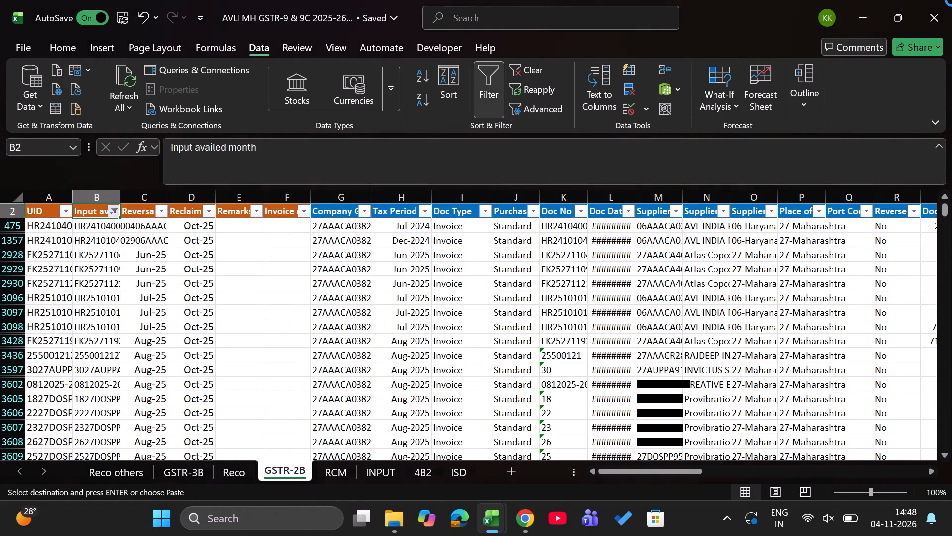
Filter the UID column of the GSTR-2B sheet by the copied invoice number 2025-26/517.
{"action": "key", "text": "Left"}
{"action": "key", "text": "Left"}
{"action": "key", "text": "alt+Down"}
{"action": "key", "text": "alt+Down"}
{"action": "key", "text": "alt+Down"}
{"action": "key", "text": "alt+Down"}
{"action": "key", "text": "alt+Down"}
{"action": "key", "text": "alt+Down"}
{"action": "key", "text": "alt+Down"}
{"action": "key", "text": "alt+Down"}
{"action": "key", "text": "alt+Down"}
{"action": "key", "text": "alt+Down"}
{"action": "key", "text": "alt+Down"}
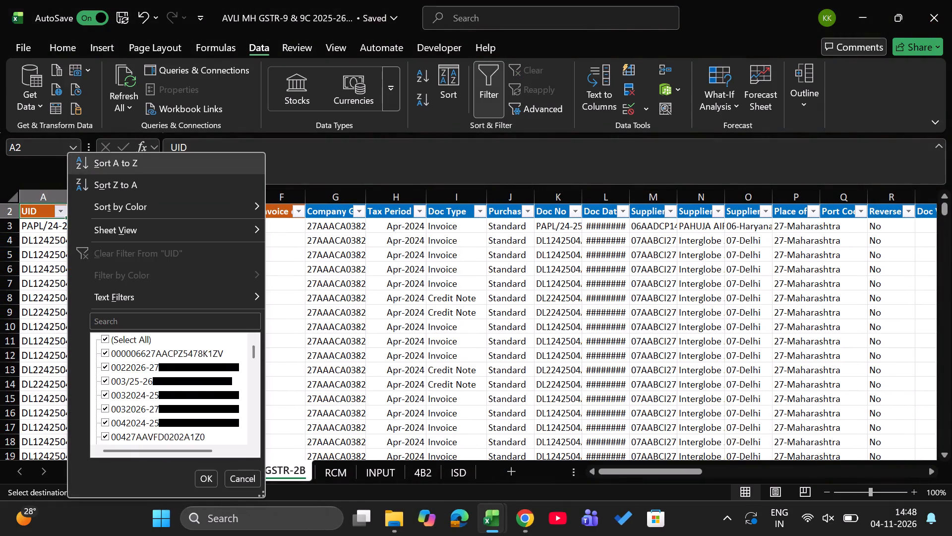
{"action": "key", "text": "Down"}
{"action": "key", "text": "Down"}
{"action": "key", "text": "Down"}
{"action": "key", "text": "Down"}
{"action": "key", "text": "Down"}
{"action": "key", "text": "Down"}
{"action": "key", "text": "ctrl+v"}
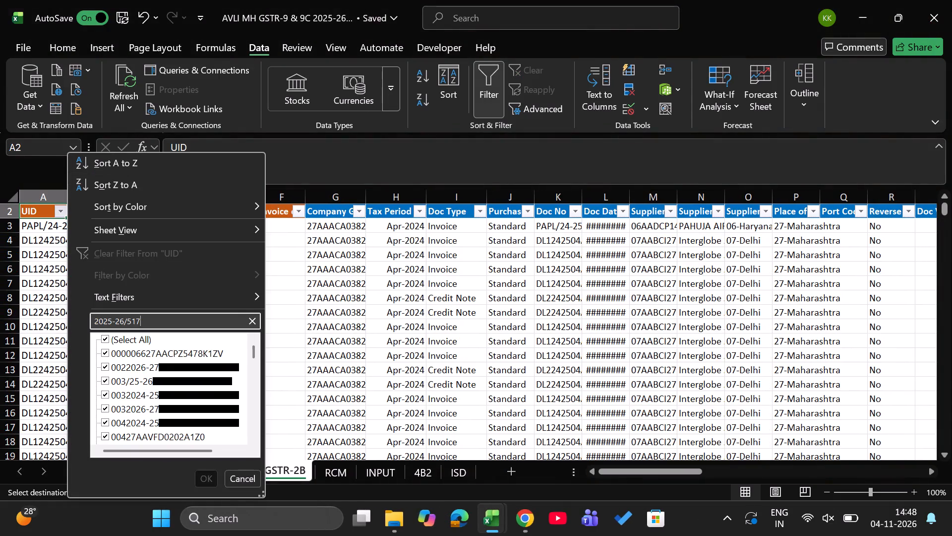
{"action": "key", "text": "Return"}
Enter Jan-26 as the Reclaim Month for the filtered Sep-2025 invoice in row 3635.
{"action": "key", "text": "Down"}
{"action": "key", "text": "Right"}
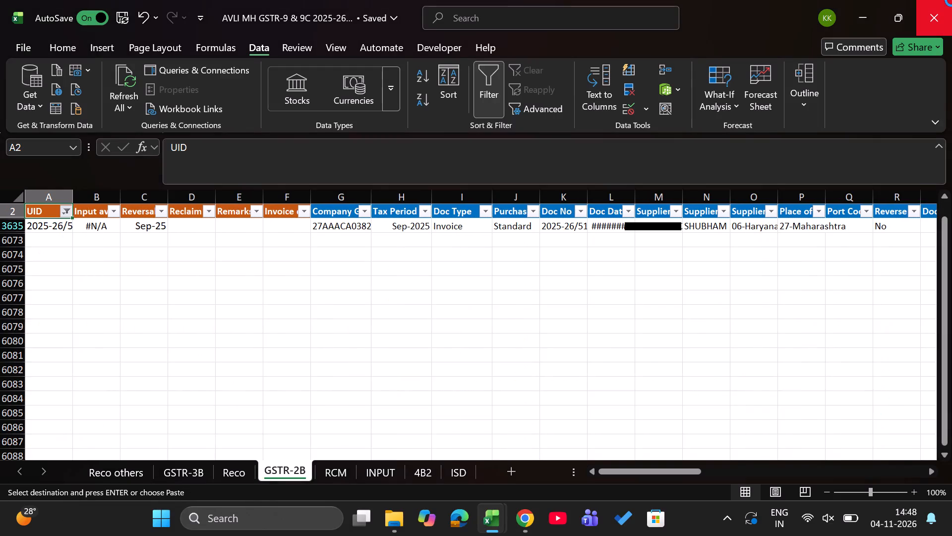
{"action": "key", "text": "Right"}
{"action": "key", "text": "Right"}
{"action": "type", "text": "jan26"}
{"action": "key", "text": "Return"}
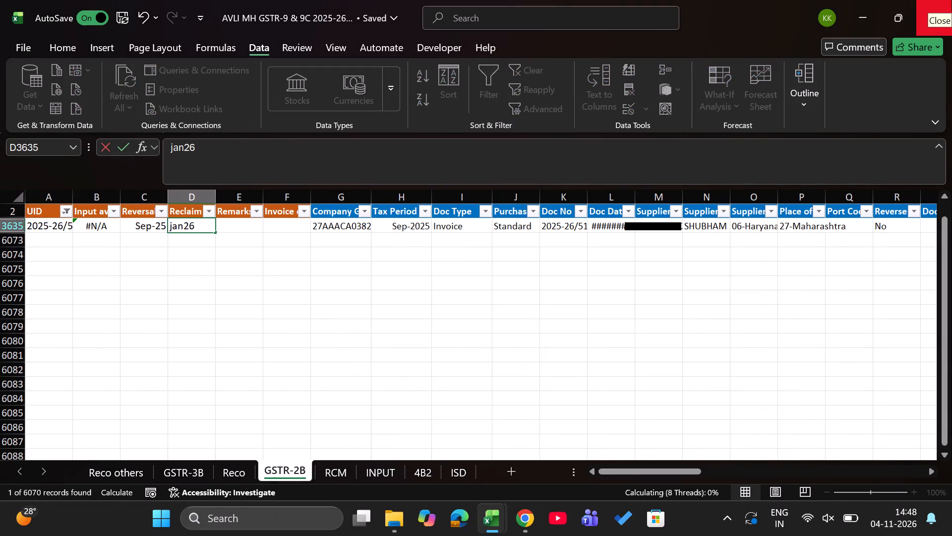
From the Reco sheet, save and close the MH GSTR-9 & 9C 2025-26 workbook, and close the Jan-26 3B workbook.
{"action": "key", "text": "ctrl+Page_Up"}
{"action": "key", "text": "ctrl+s"}
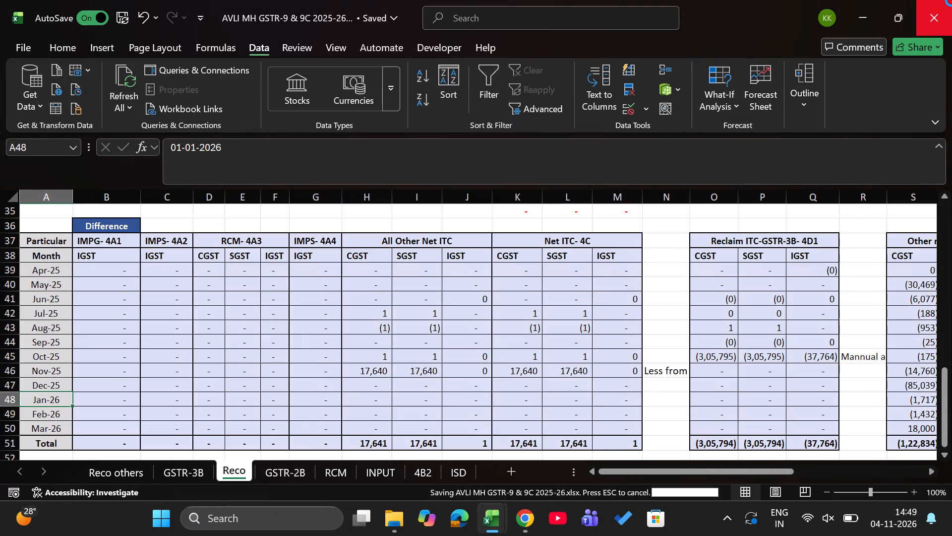
{"action": "left_click", "coordinate": [951, 3]}
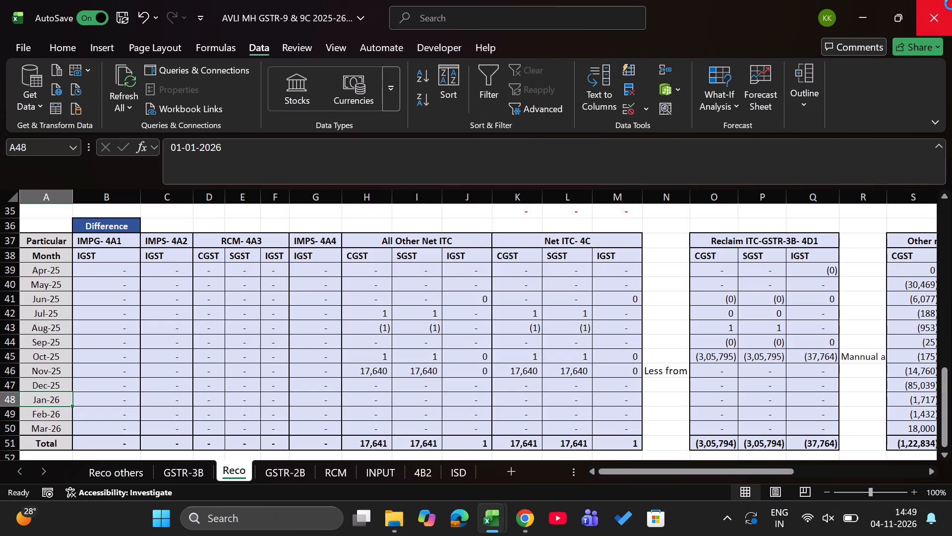
{"action": "left_click", "coordinate": [951, 3]}
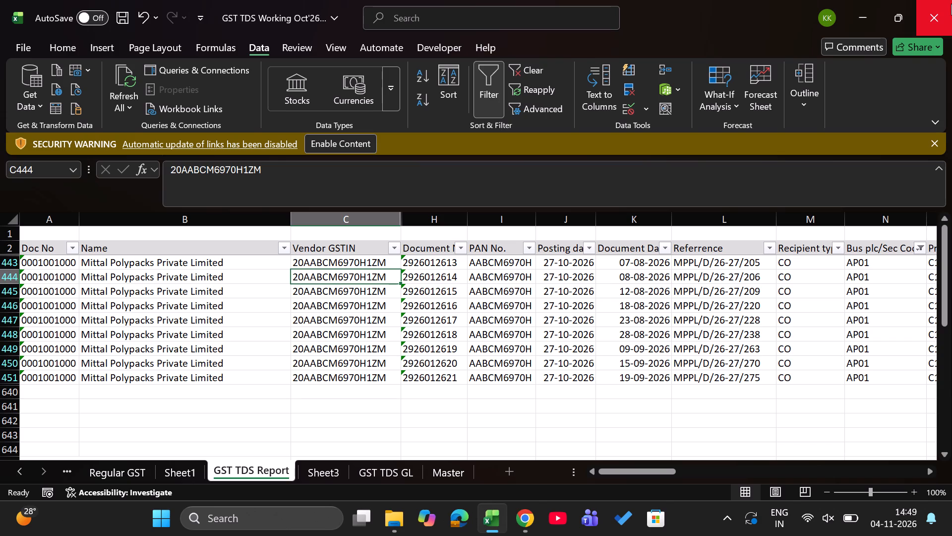
Switch to Octa in Chrome, log in to the government portal for Hindustan Urvarak & Rasayan Limited's Chhattisgarh TDS registration, and open the portal.
{"action": "key", "text": "alt+Tab"}
{"action": "key", "text": "alt+Tab"}
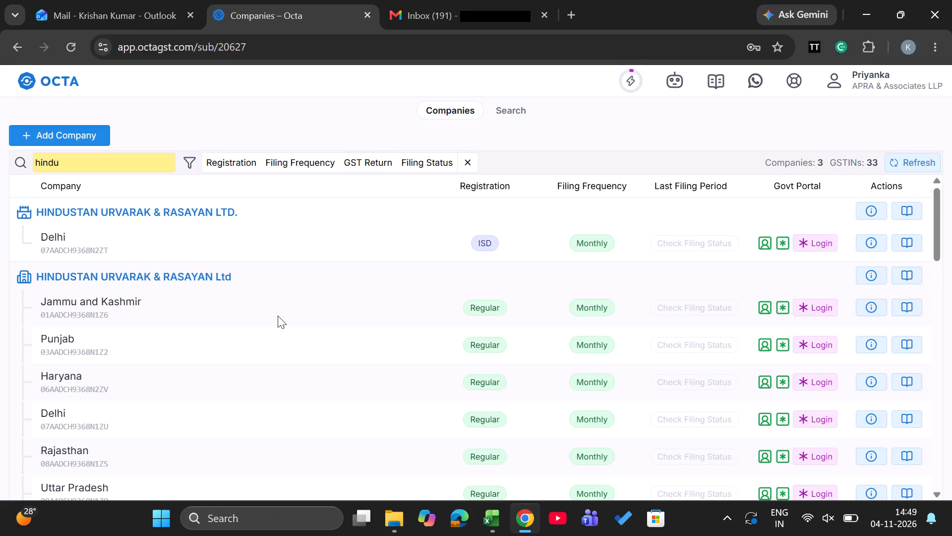
{"action": "scroll", "coordinate": [278, 316], "scroll_direction": "down", "scroll_amount": 9}
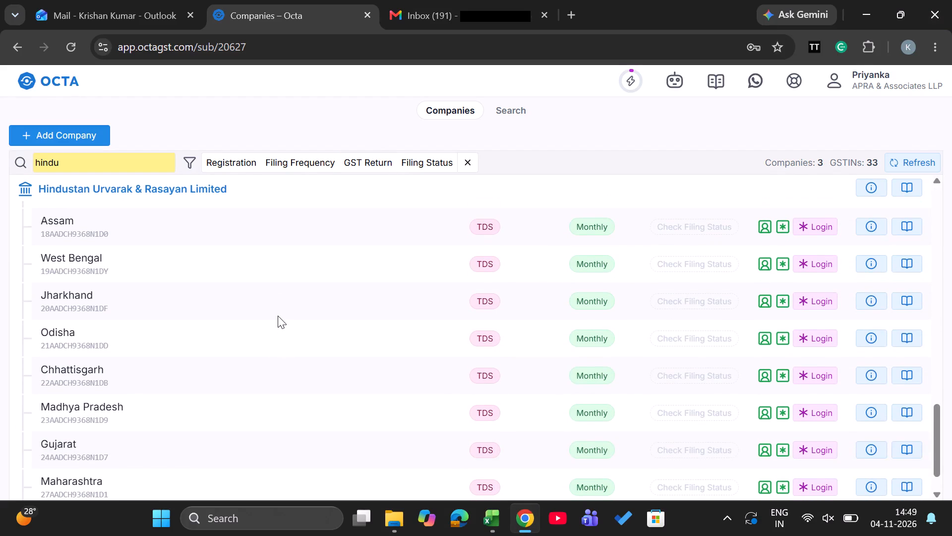
{"action": "left_click", "coordinate": [803, 372]}
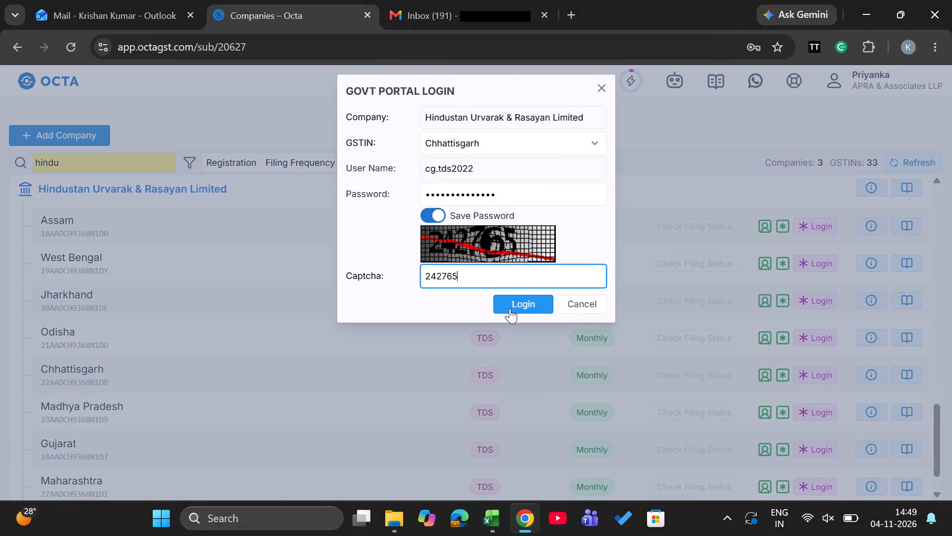
{"action": "left_click", "coordinate": [510, 308]}
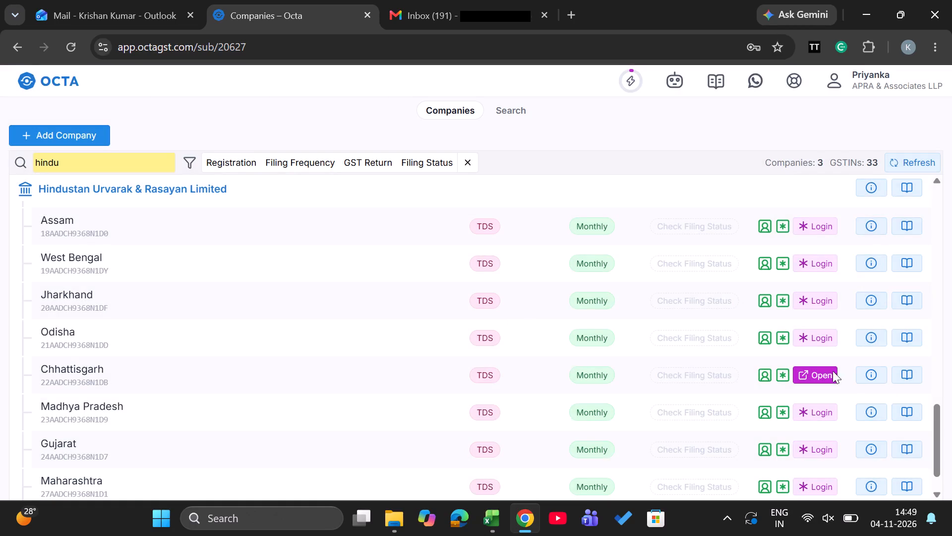
{"action": "left_click", "coordinate": [809, 373]}
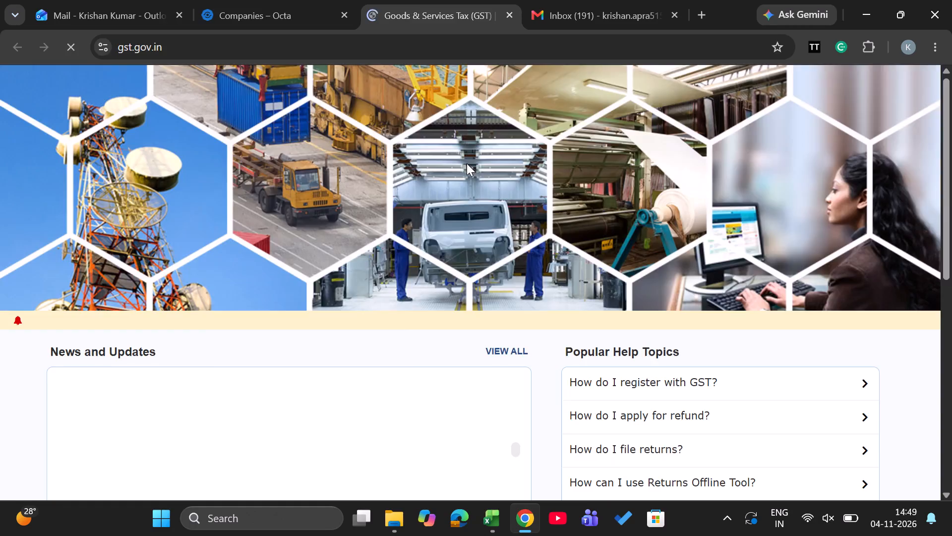
Go to the GST portal's returns dashboard and search for the 2026-27 returns for October.
{"action": "left_click_drag", "start_coordinate": [779, 126], "coordinate": [772, 119]}
{"action": "left_click", "coordinate": [772, 119]}
{"action": "left_click", "coordinate": [187, 185]}
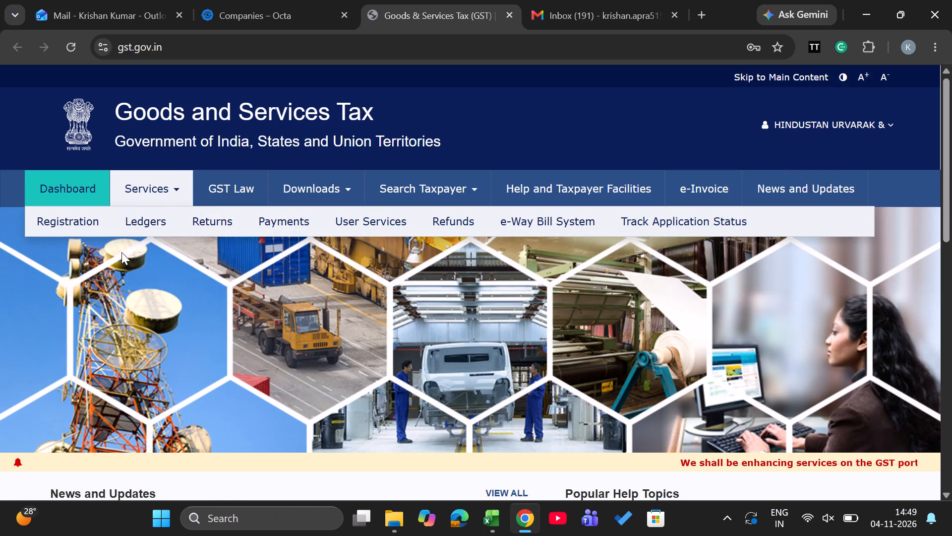
{"action": "left_click", "coordinate": [117, 251]}
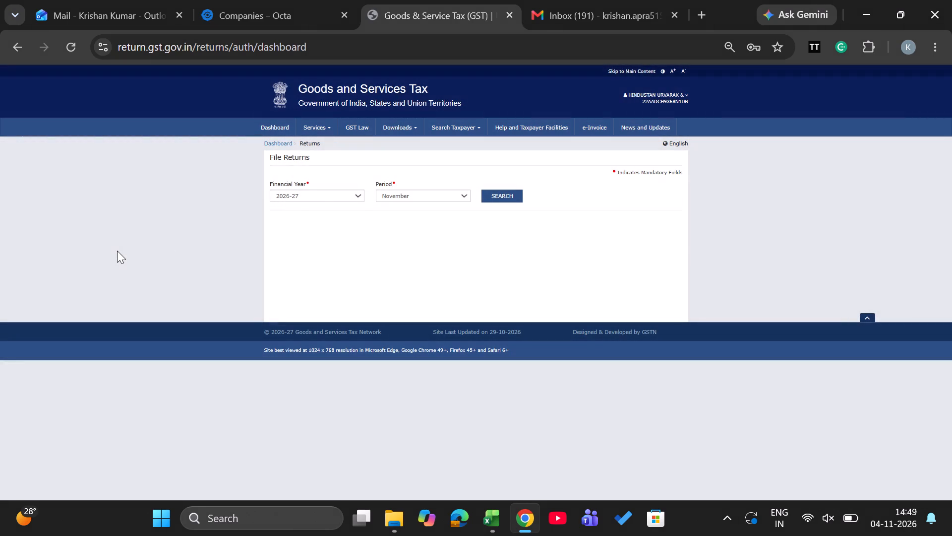
{"action": "left_click", "coordinate": [429, 199]}
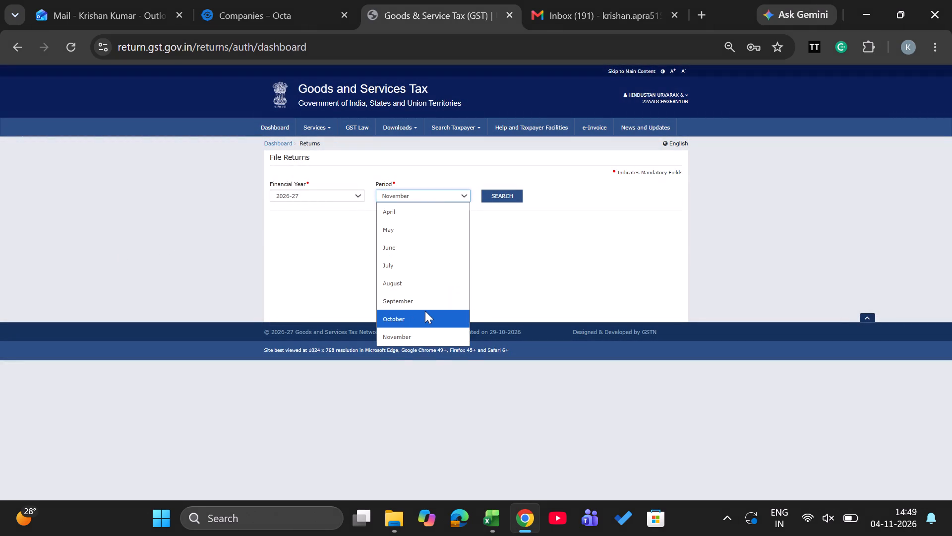
{"action": "left_click", "coordinate": [426, 313]}
{"action": "left_click", "coordinate": [500, 196]}
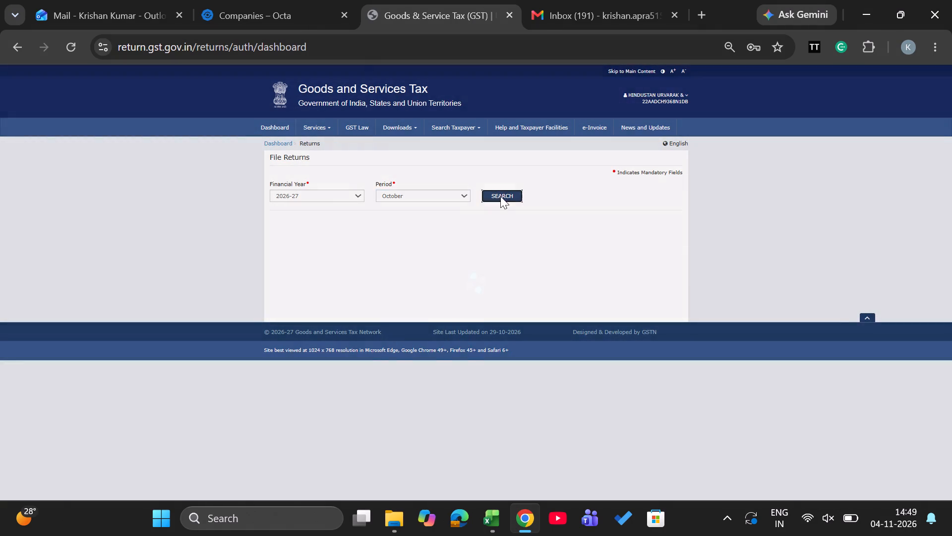
Open the October GSTR-7 return online, generate its summary, and refresh the return to check the computed TDS and tax payable.
{"action": "scroll", "coordinate": [387, 274], "scroll_direction": "down", "scroll_amount": 3}
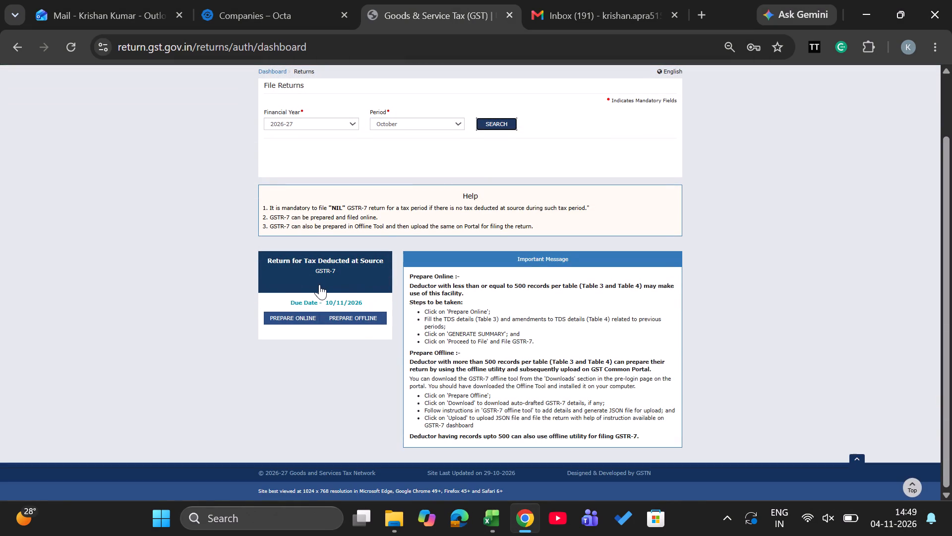
{"action": "left_click", "coordinate": [319, 284]}
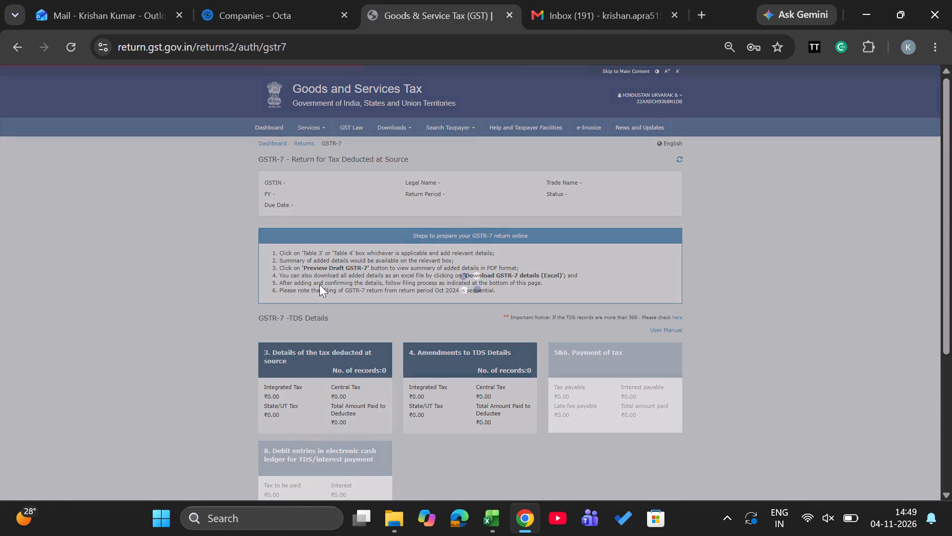
{"action": "scroll", "coordinate": [448, 306], "scroll_direction": "down", "scroll_amount": 4}
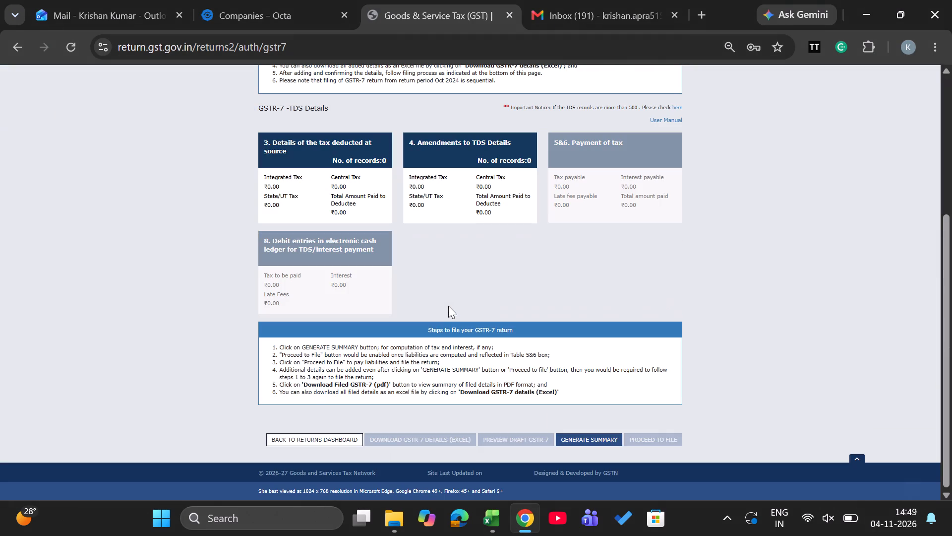
{"action": "scroll", "coordinate": [448, 306], "scroll_direction": "down", "scroll_amount": 1}
{"action": "left_click", "coordinate": [577, 438]}
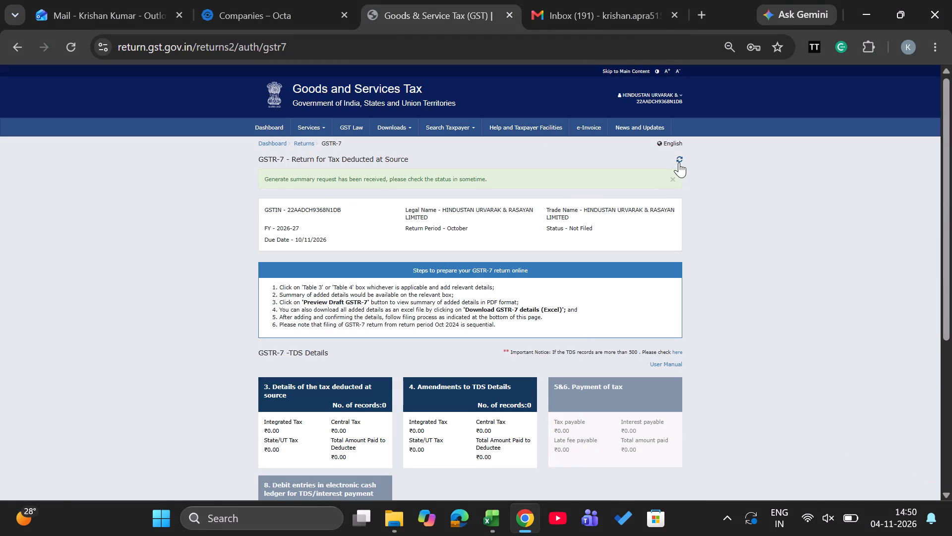
{"action": "left_click", "coordinate": [678, 161]}
{"action": "scroll", "coordinate": [590, 342], "scroll_direction": "down", "scroll_amount": 5}
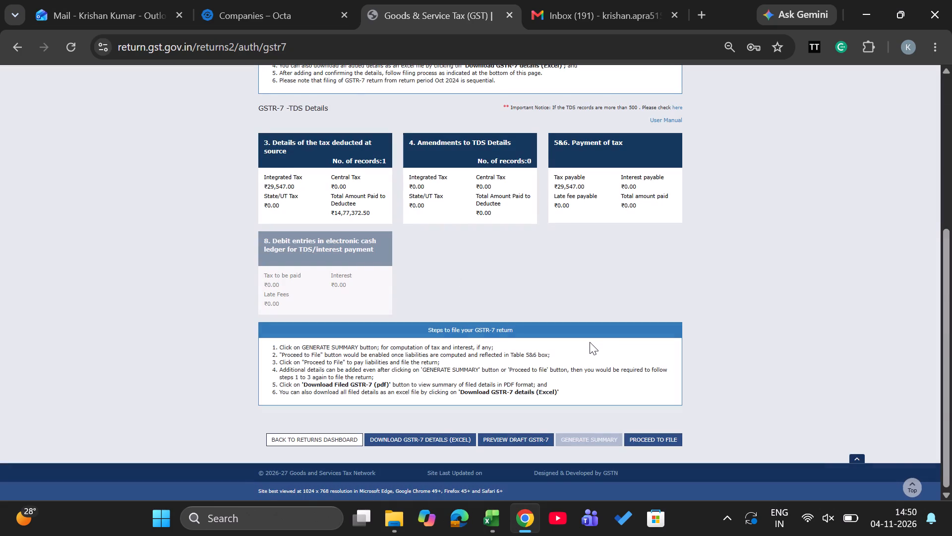